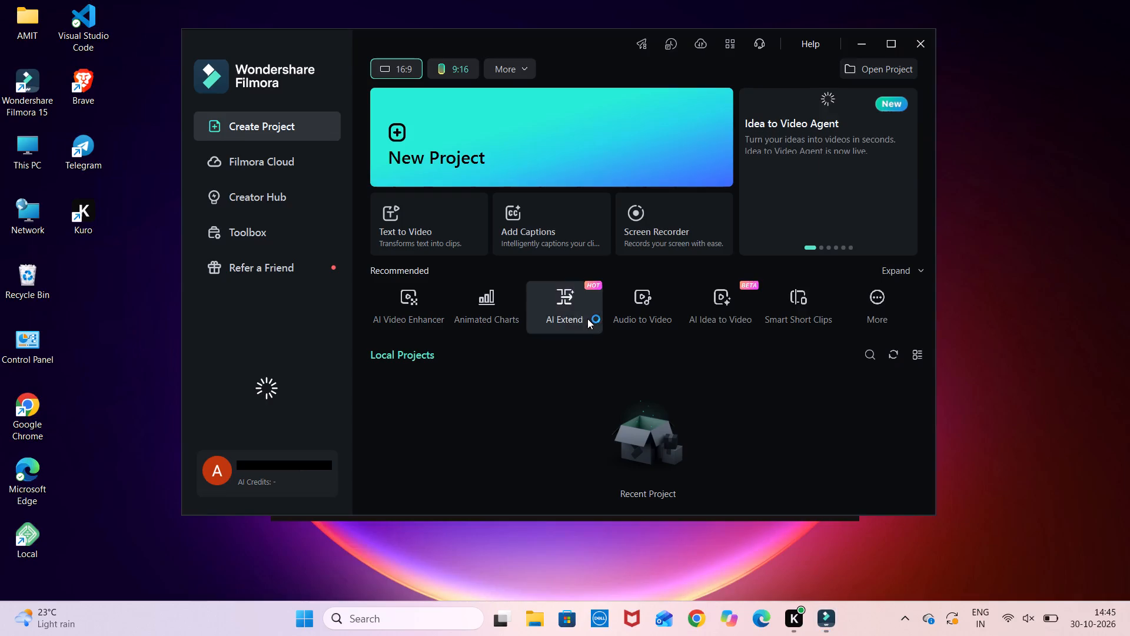
Maximize the start window and create a new video project in the 16:9 aspect ratio.
click(890, 45)
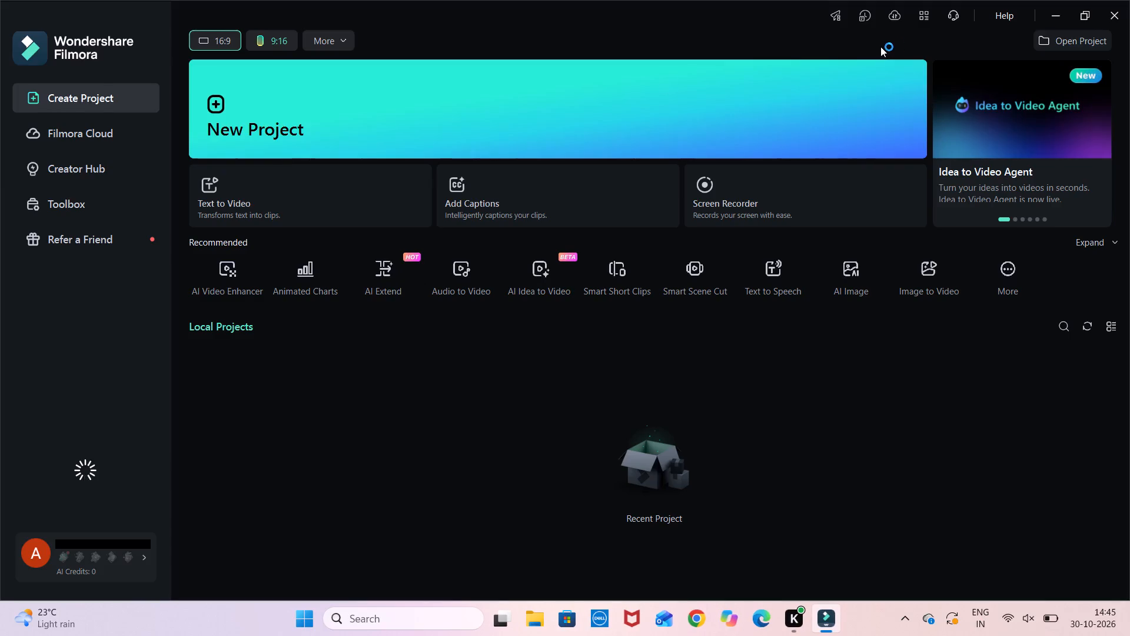
click(310, 101)
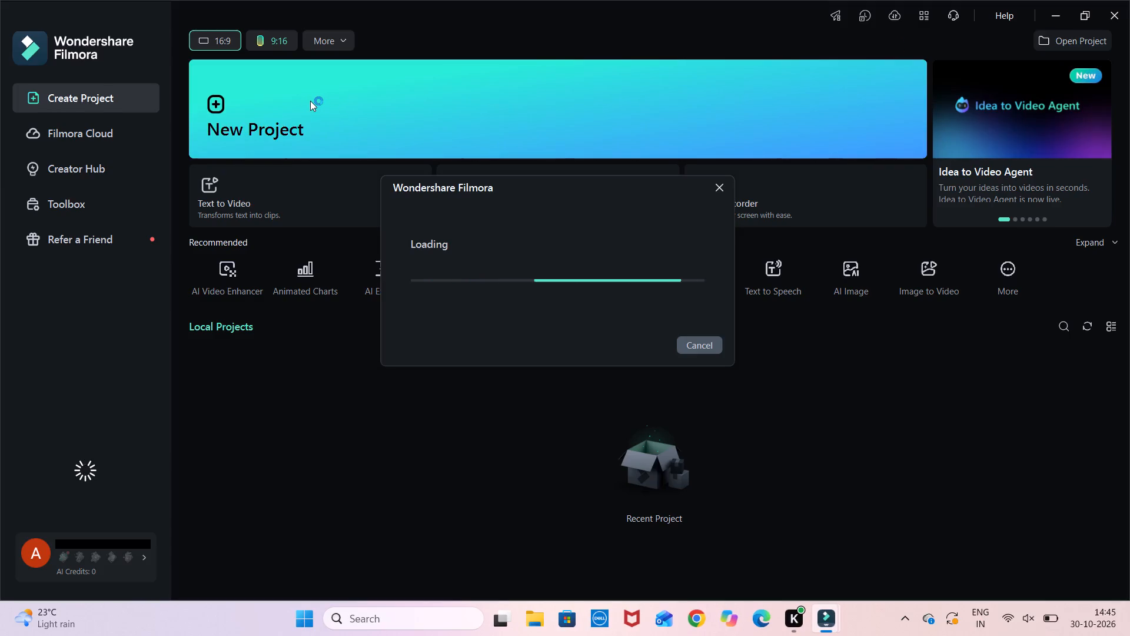
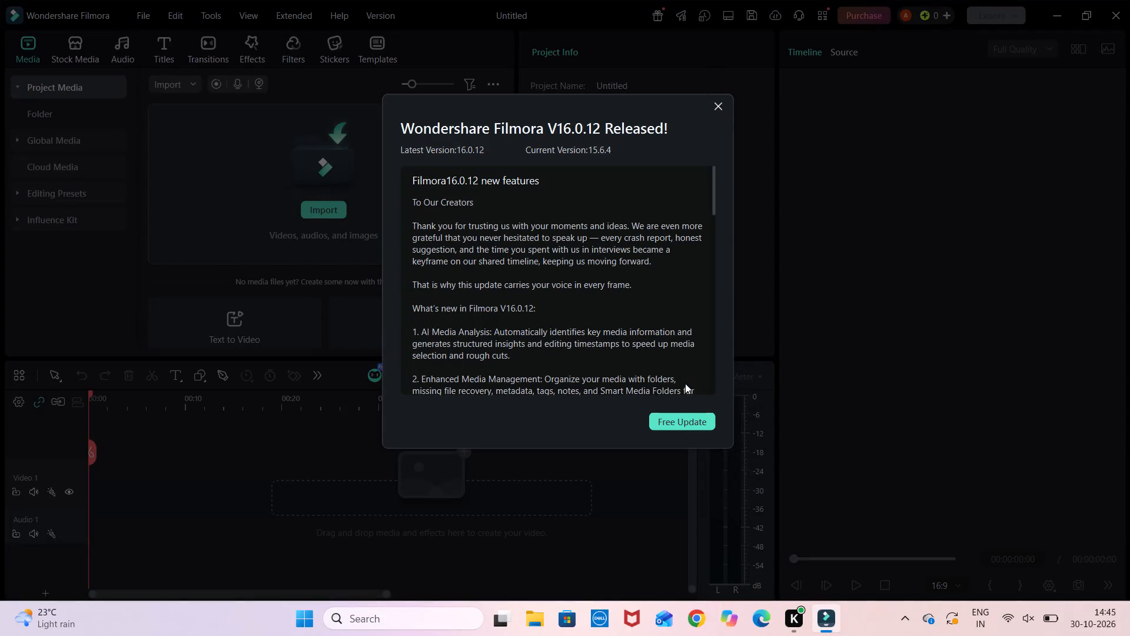
Dismiss the Filmora V16.0.12 update notice without updating.
click(718, 102)
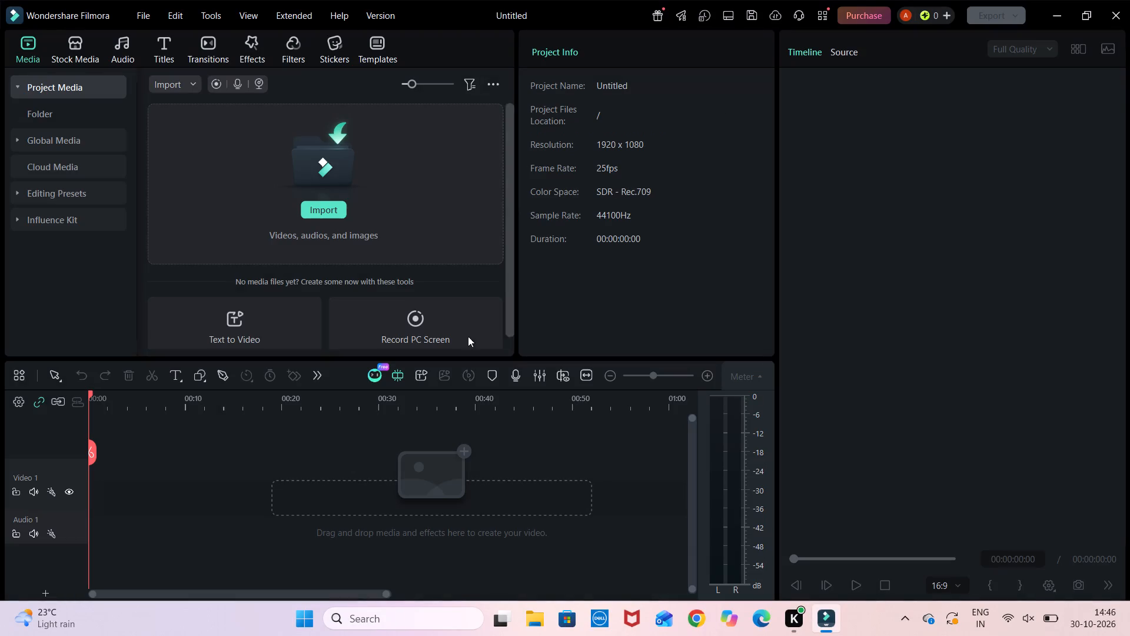
Place the WhatsApp video from Documents near the start of the Video 1 track, matching the project settings to its 848x478 30fps format.
click(340, 200)
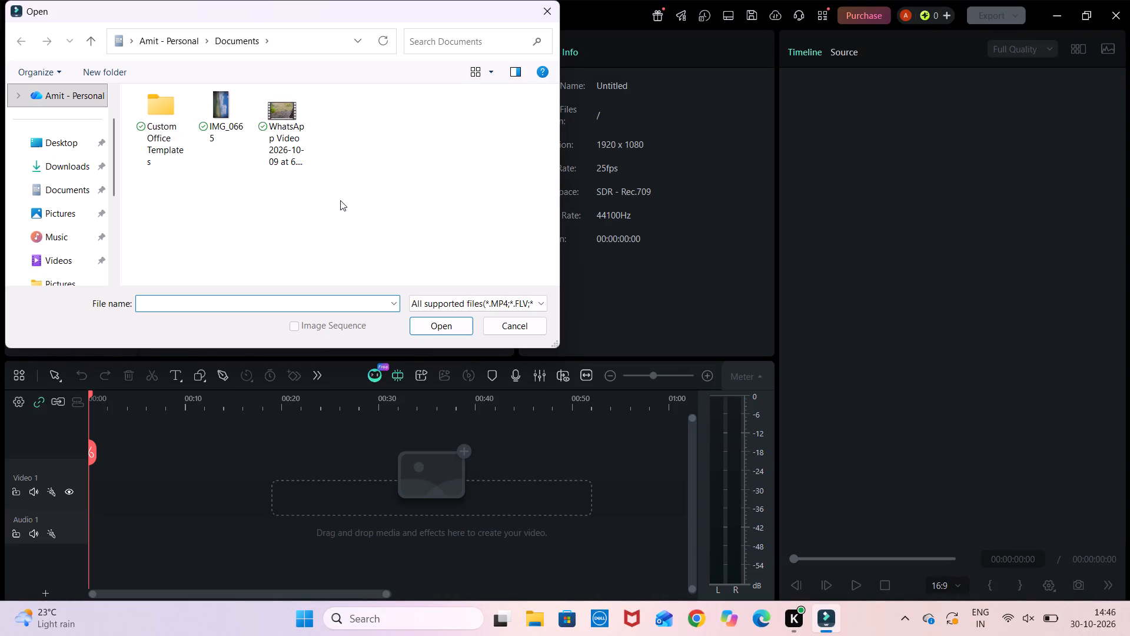
drag(280, 114, 129, 493)
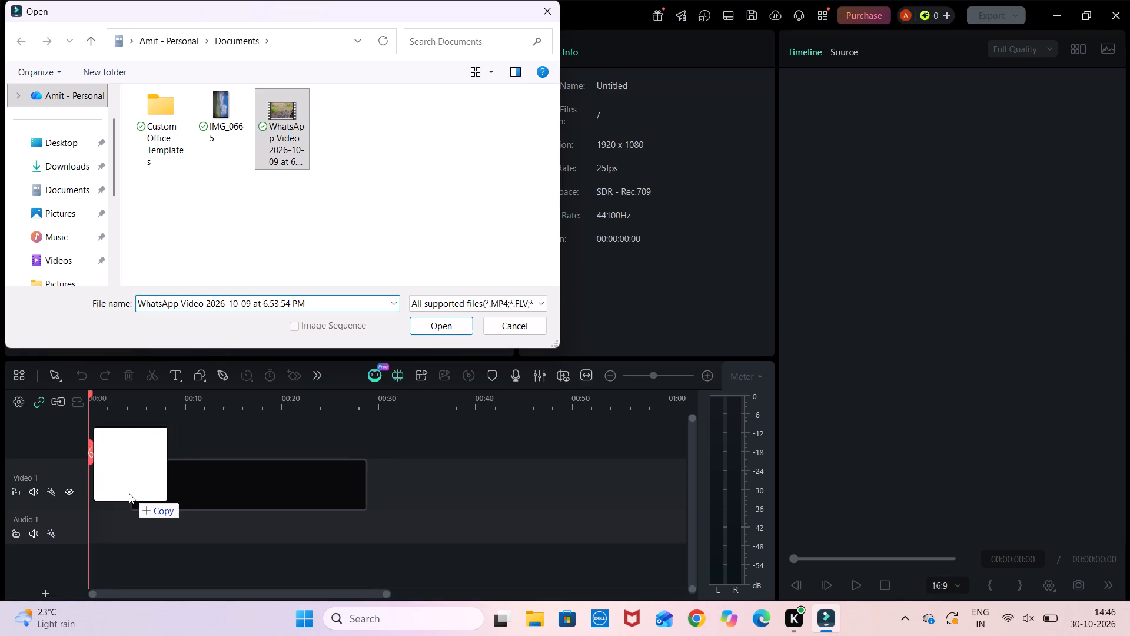
drag(129, 493, 118, 493)
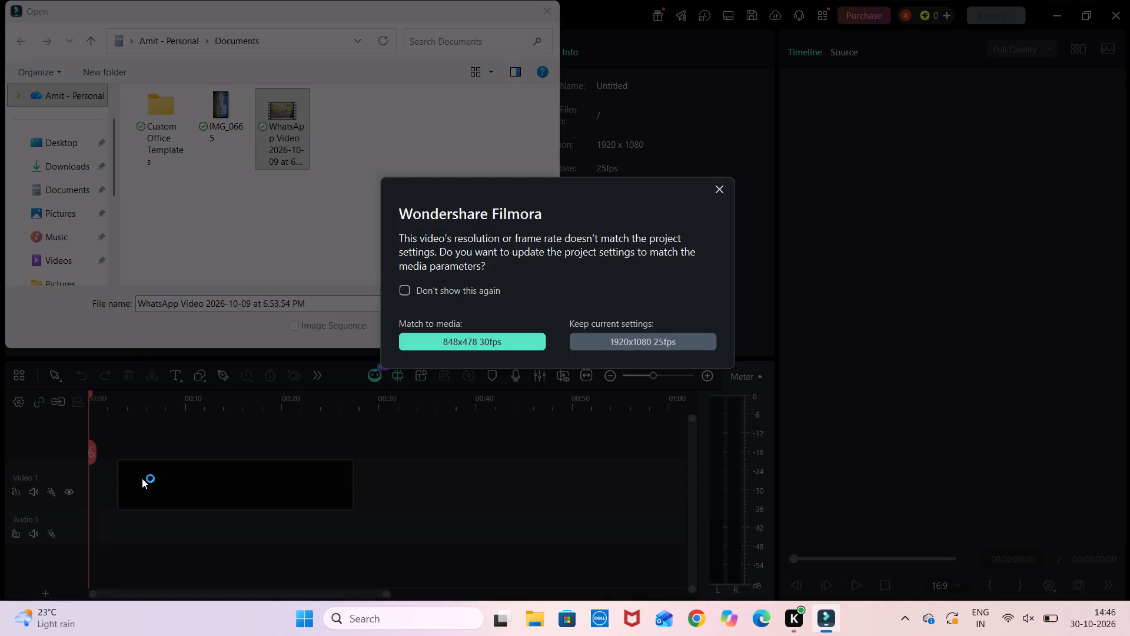
click(463, 339)
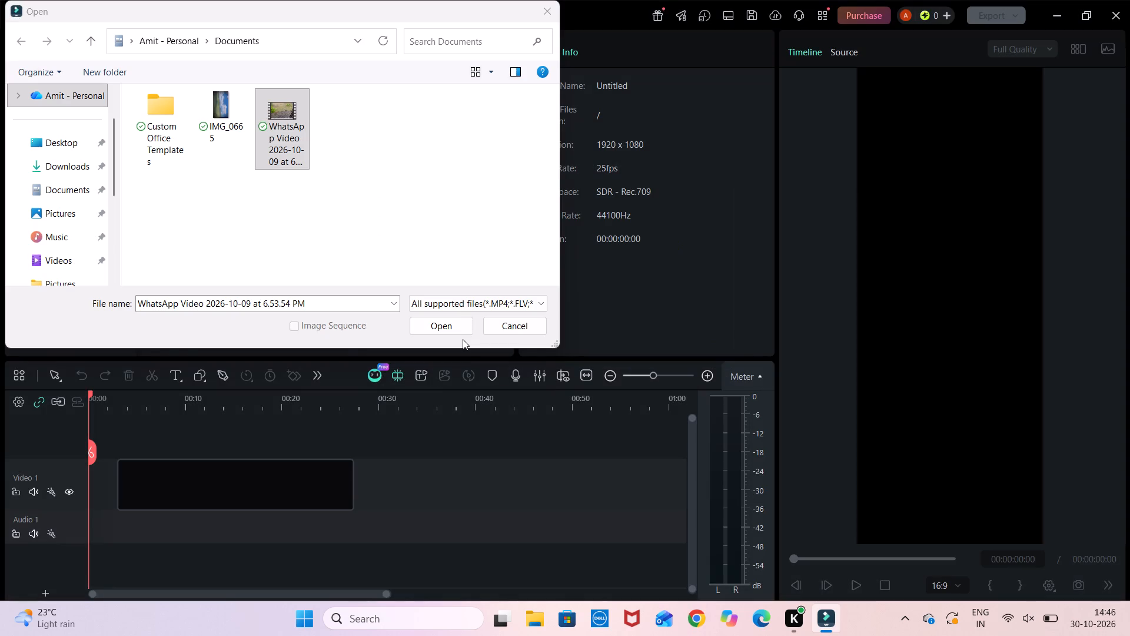
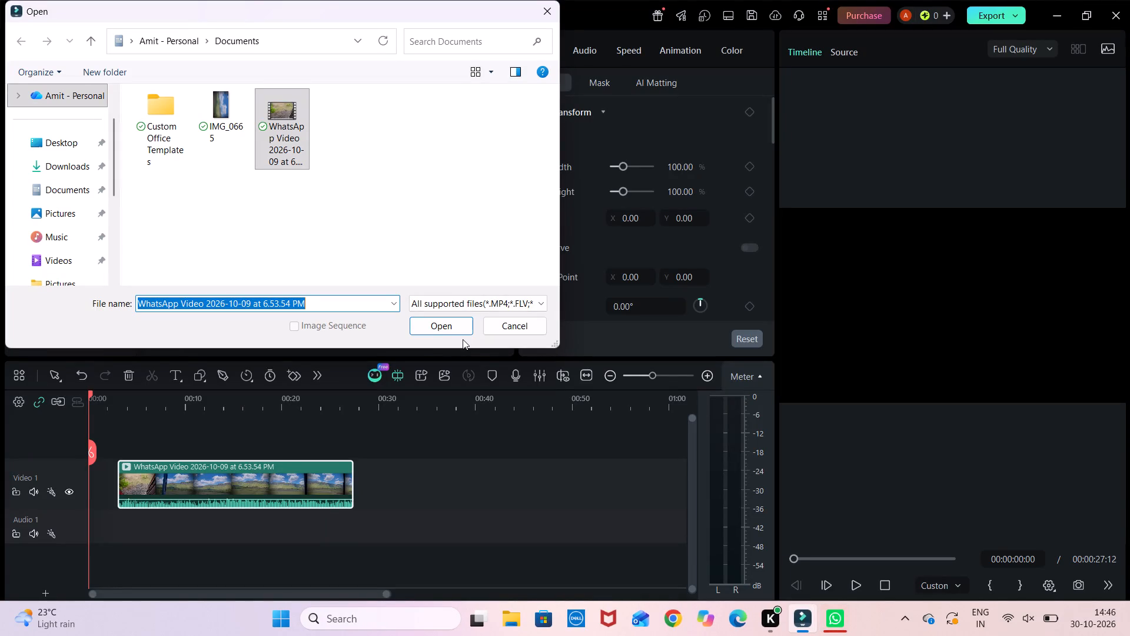
Dismiss the file selection dialog and move the WhatsApp video clip to the very start of the Video 1 track.
click(545, 19)
drag(269, 492, 185, 503)
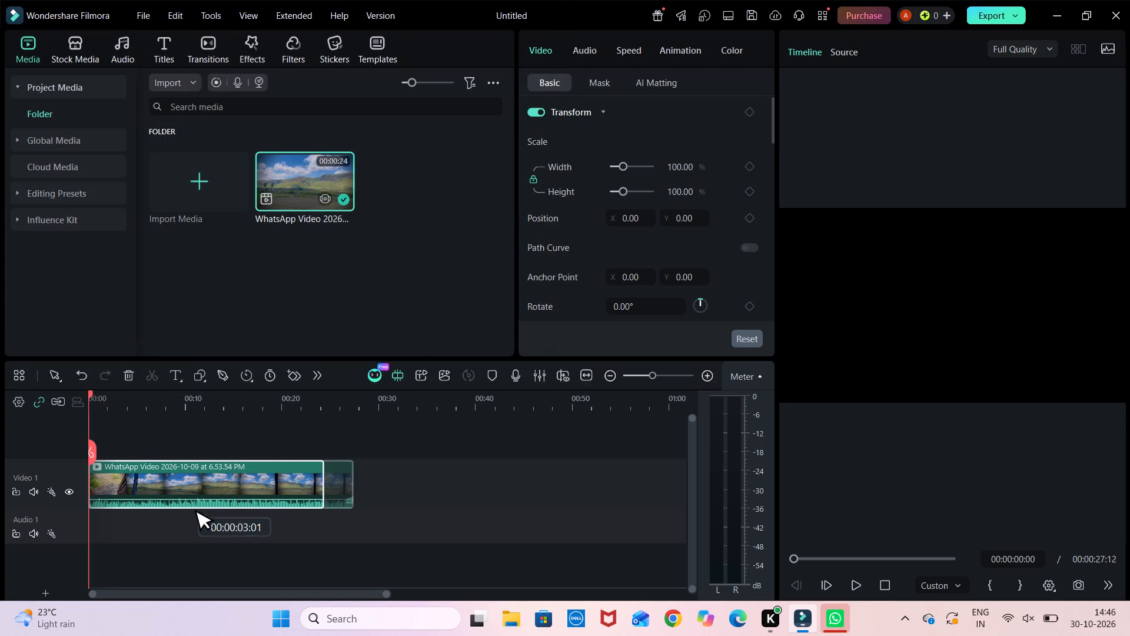
drag(185, 503, 180, 504)
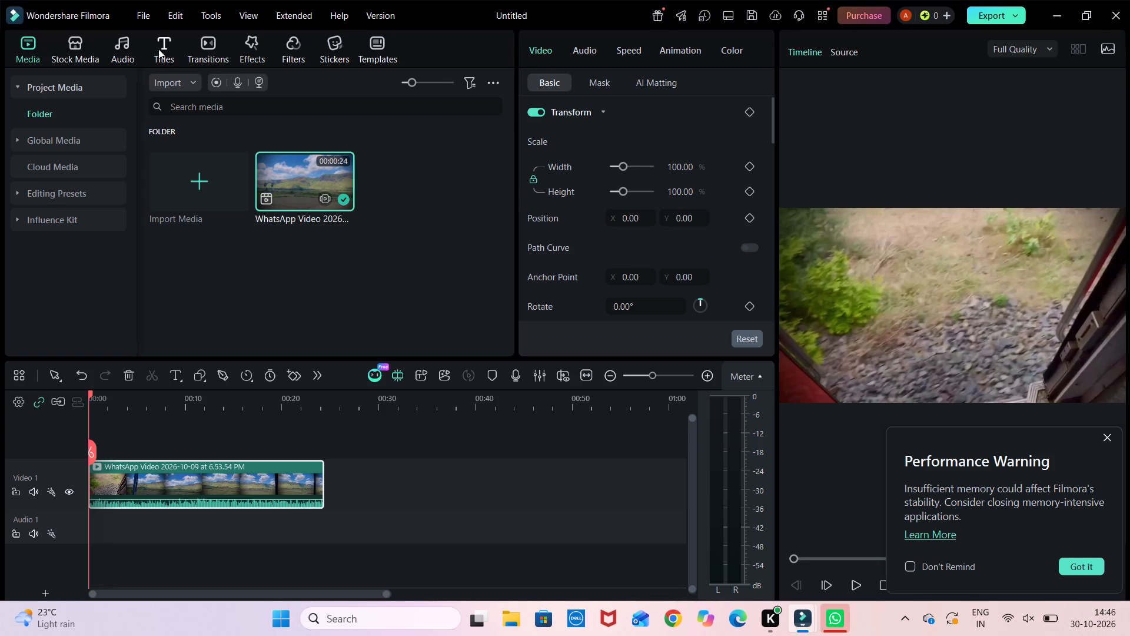
Preview the trending Warp 7 transition, and apply the Cross Zoom transition to the beginning of the clip on Video 1.
click(203, 43)
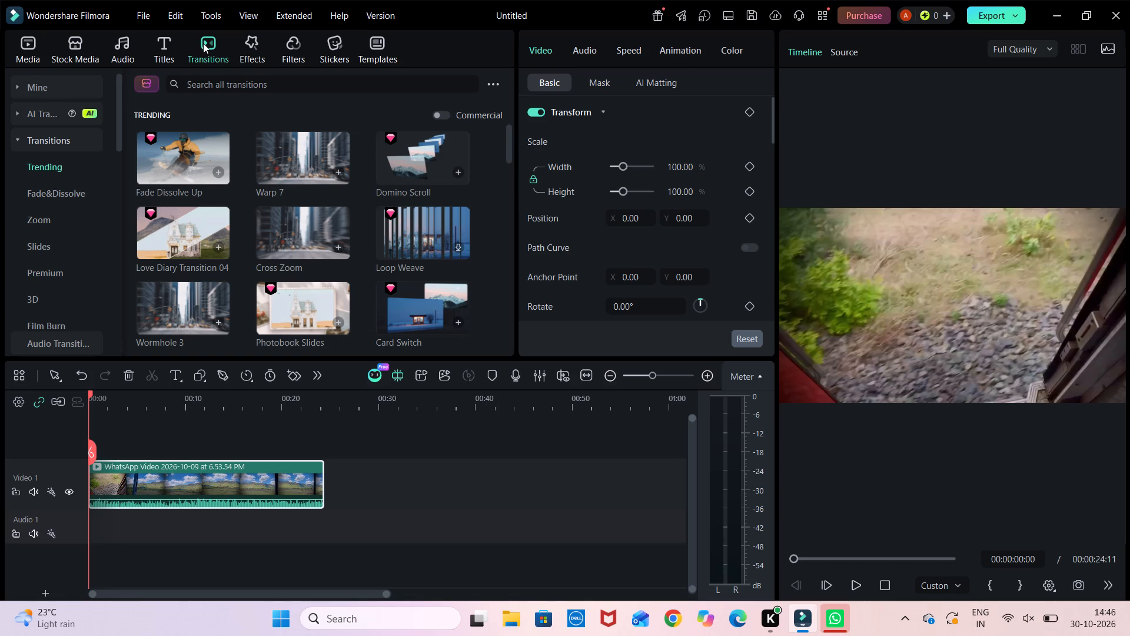
click(301, 173)
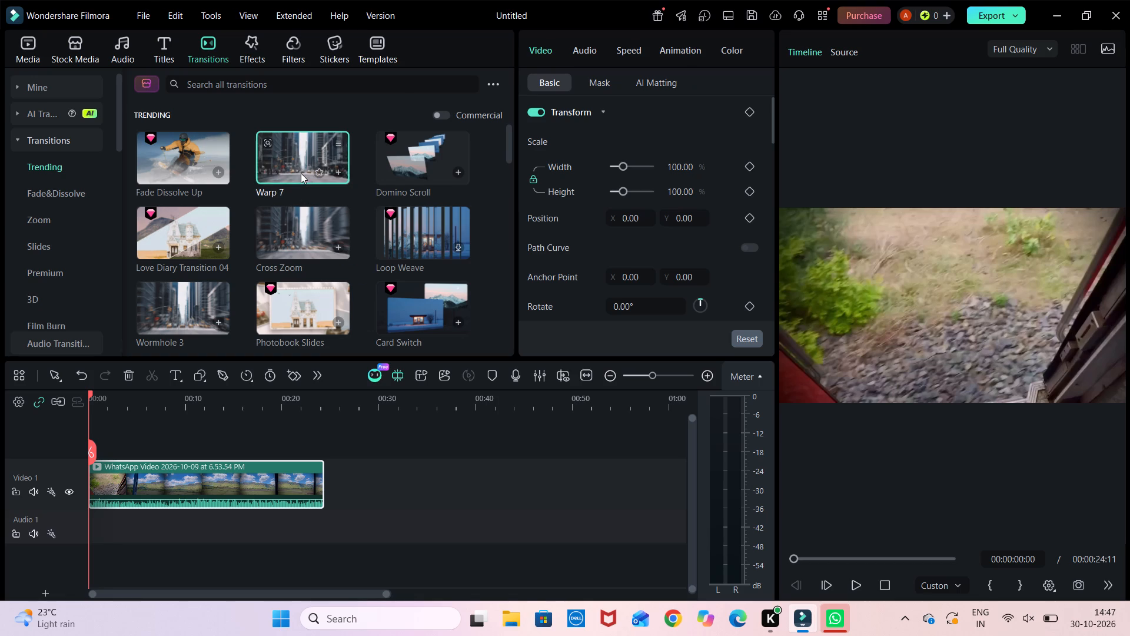
click(304, 234)
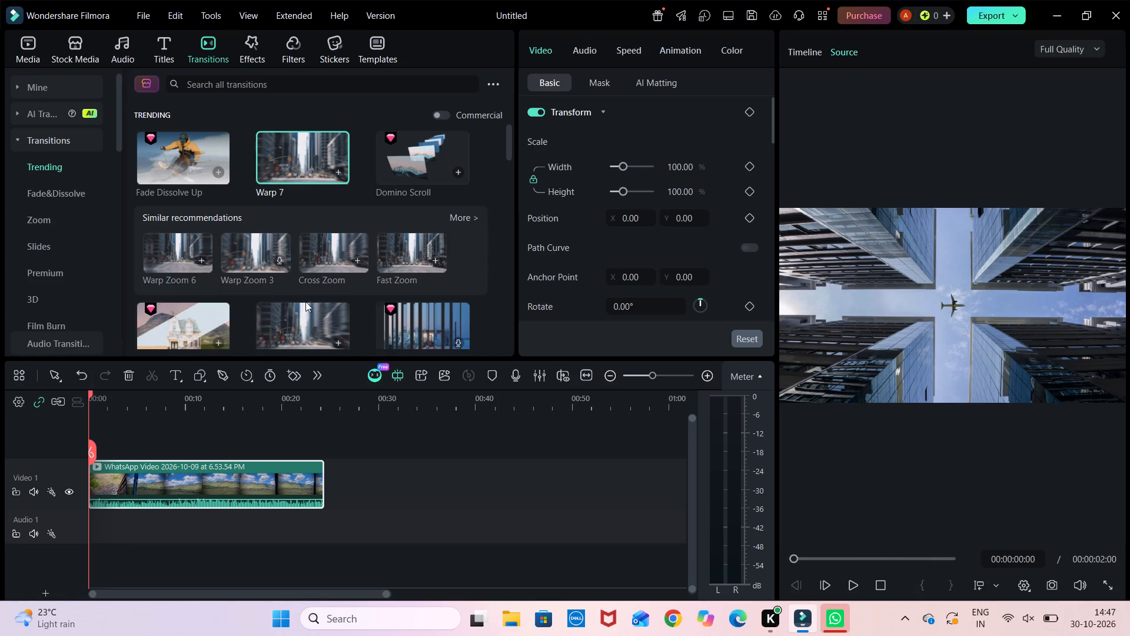
drag(298, 317, 82, 485)
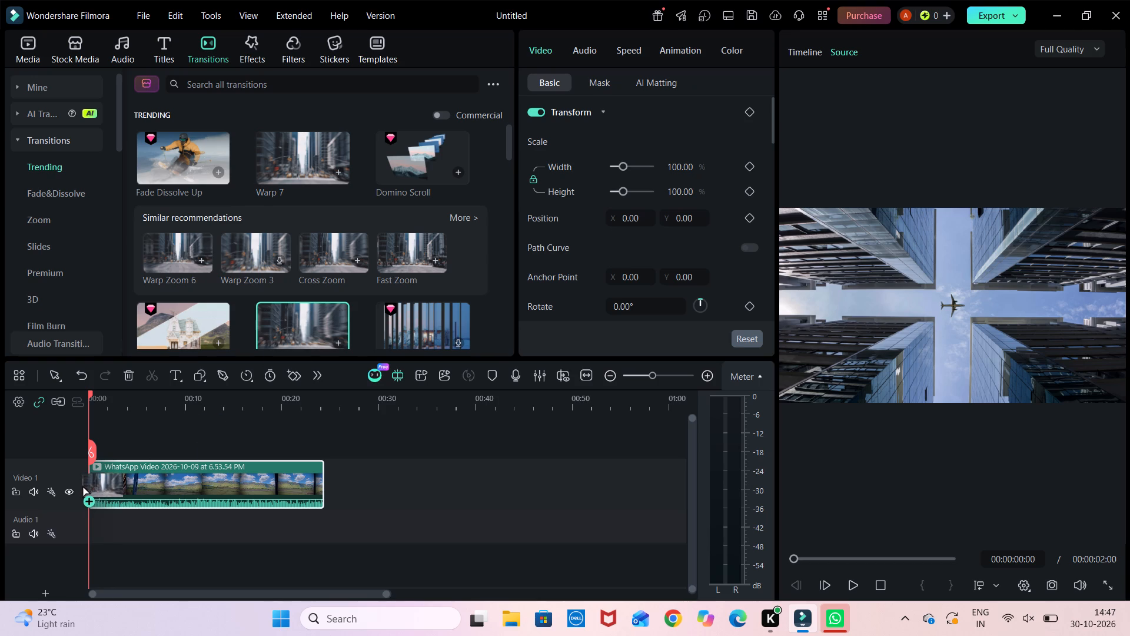
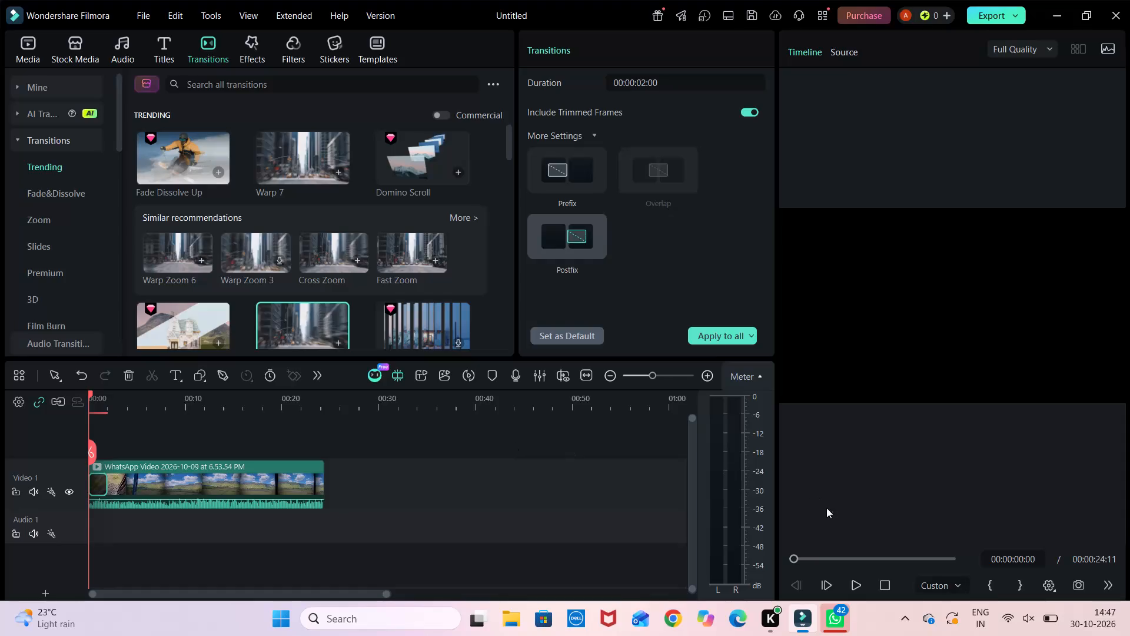
Play the timeline from the start to preview the clip with its opening transition.
click(852, 592)
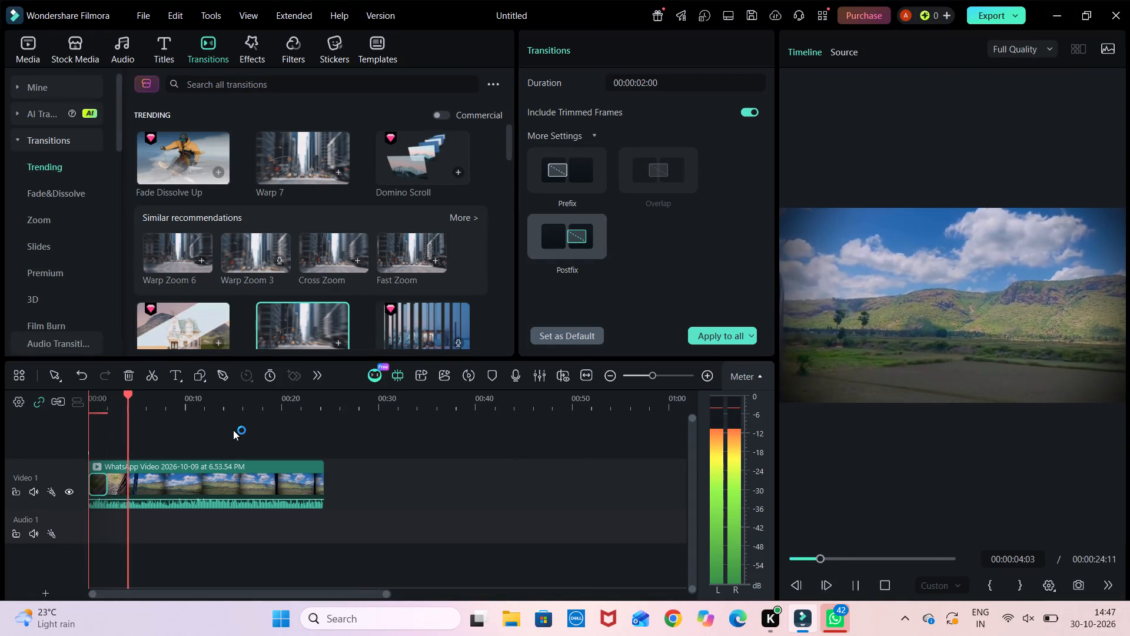
Apply the Glitch Distortion effect from the trending video effects to the WhatsApp clip on Video 1.
click(240, 55)
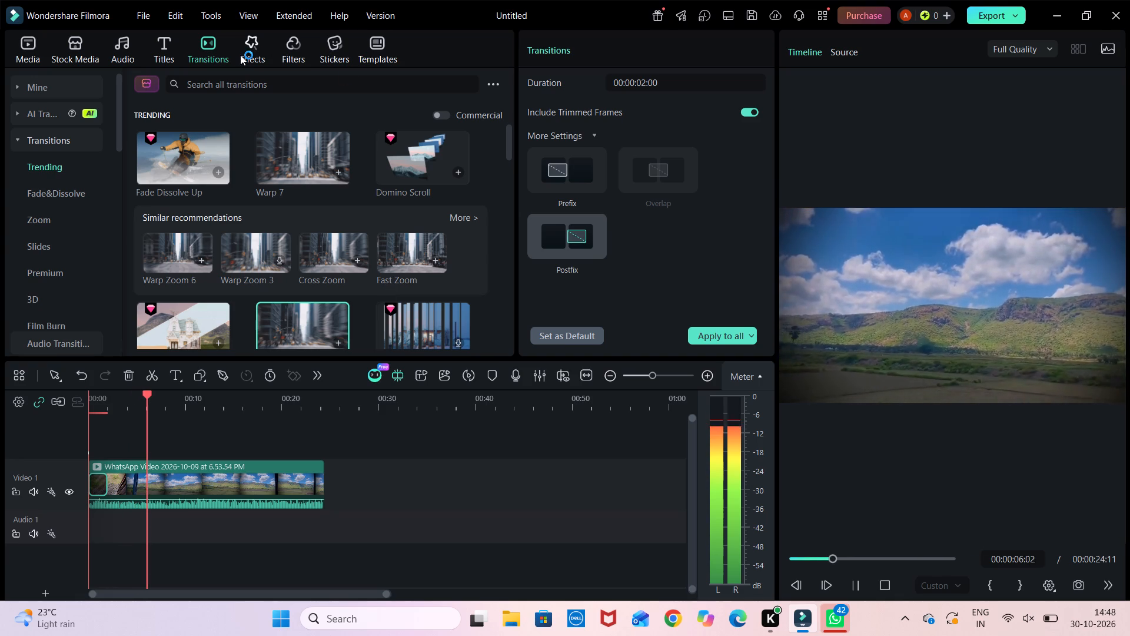
click(251, 47)
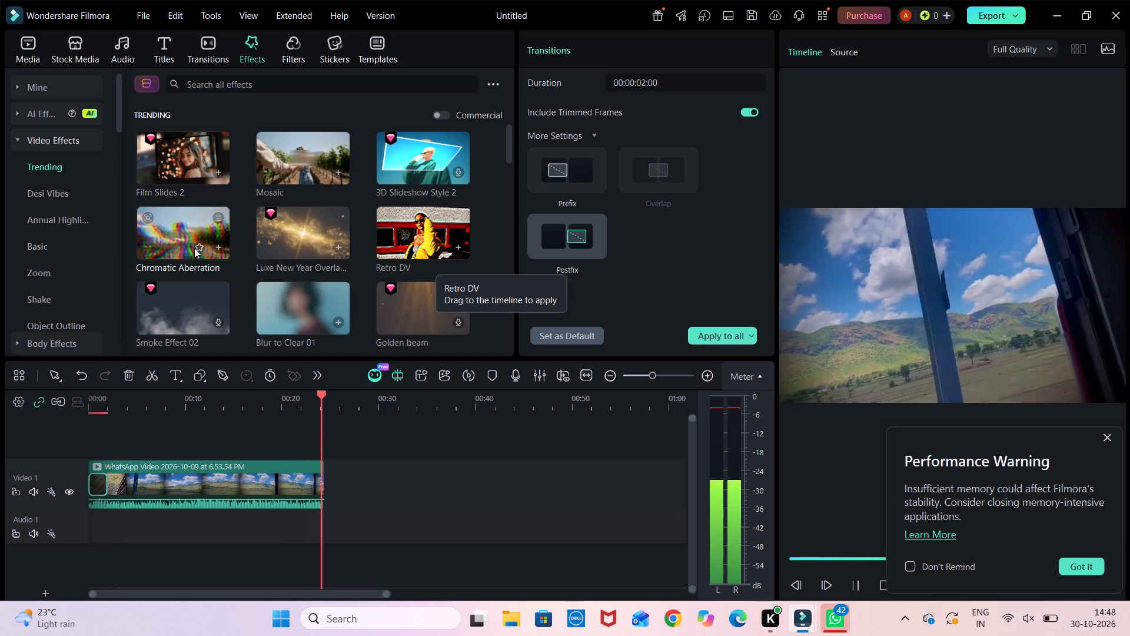
scroll(362, 290, down, 2)
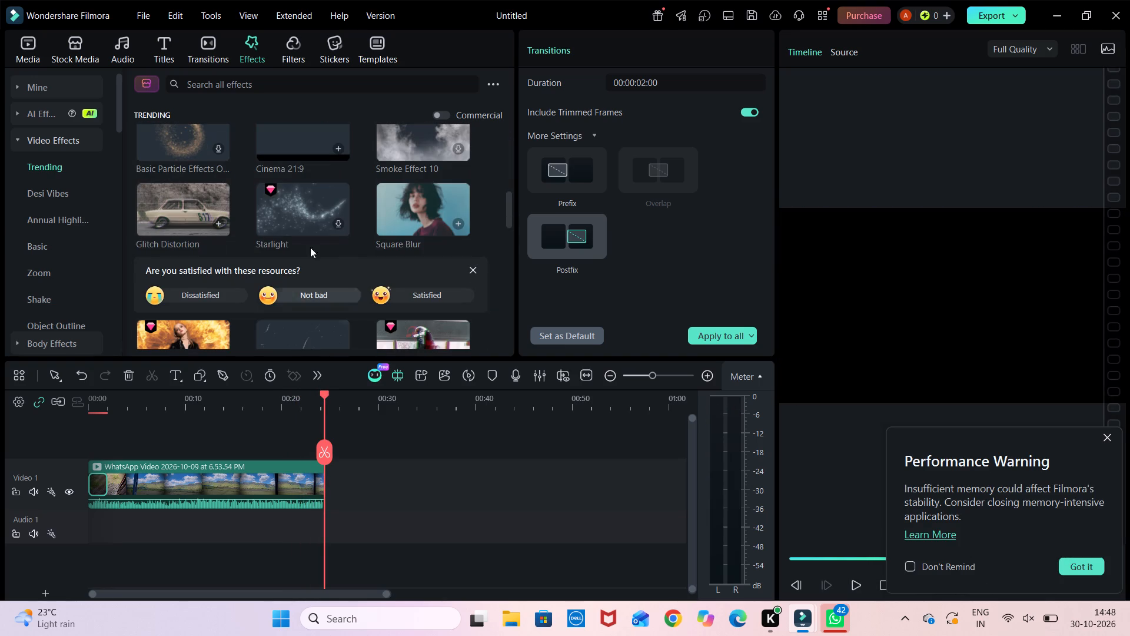
drag(203, 221, 185, 492)
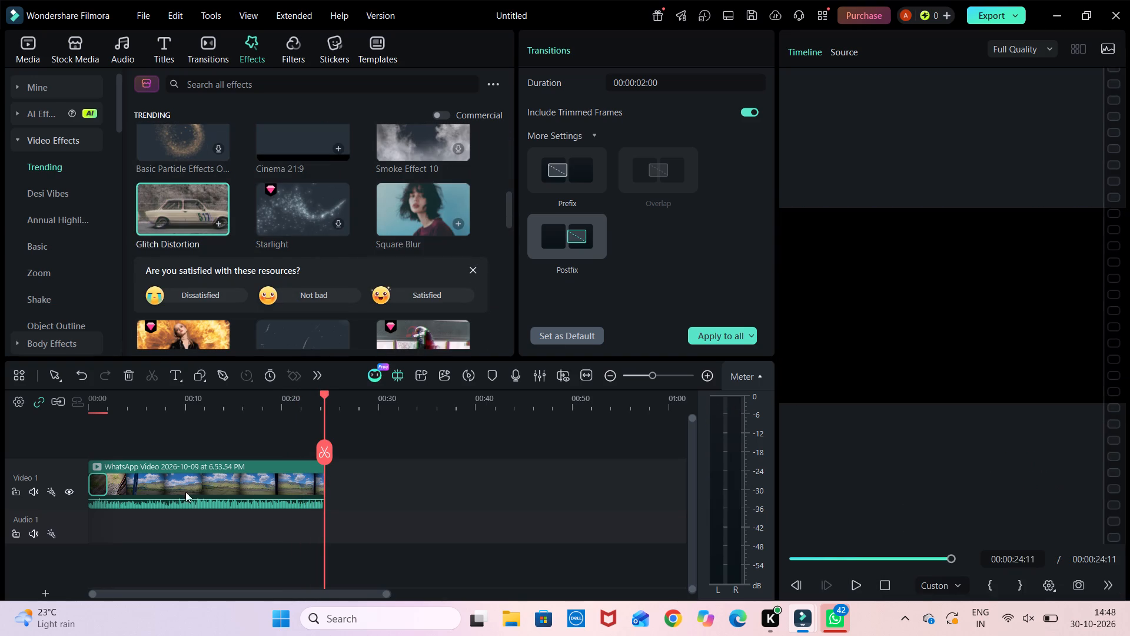
drag(185, 492, 174, 494)
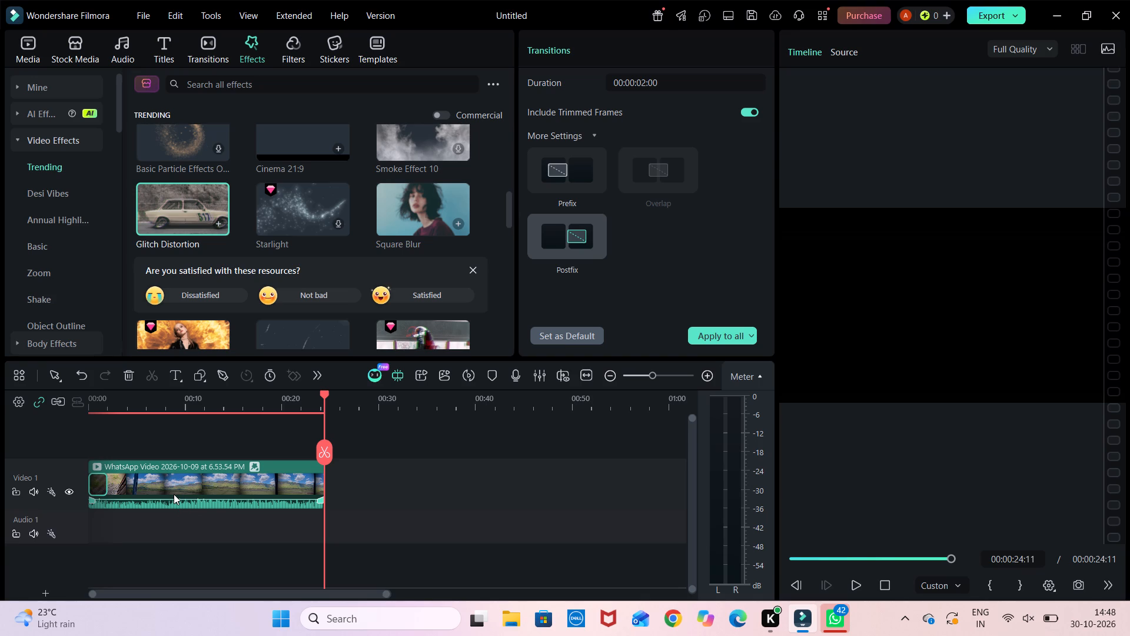
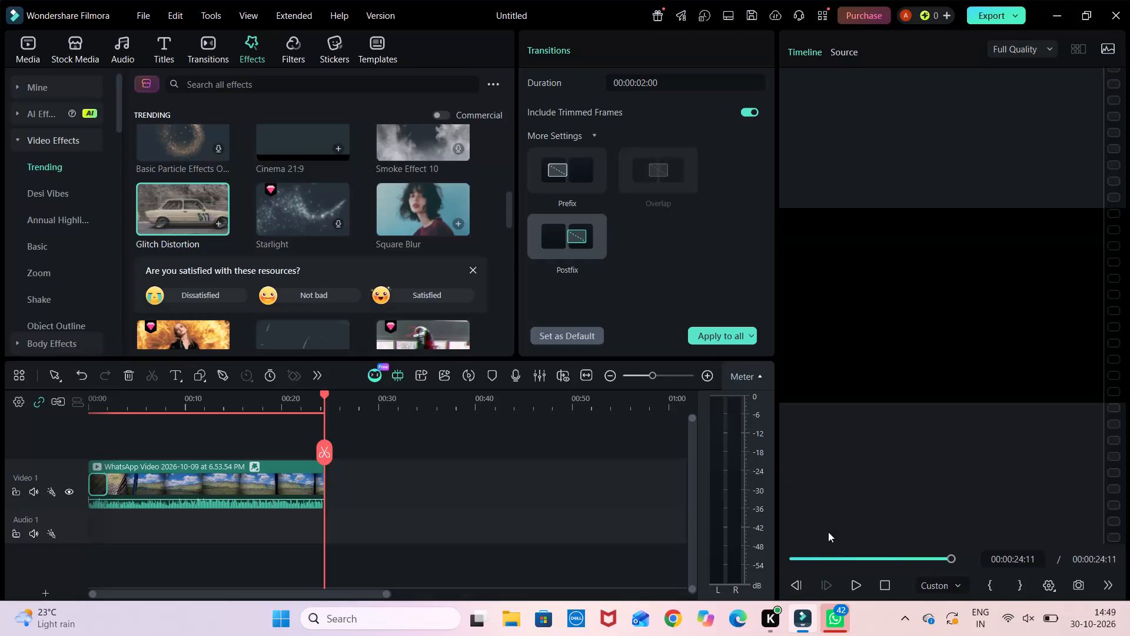
Play the timeline from about one second in to preview the clip with the Glitch Distortion effect.
click(800, 555)
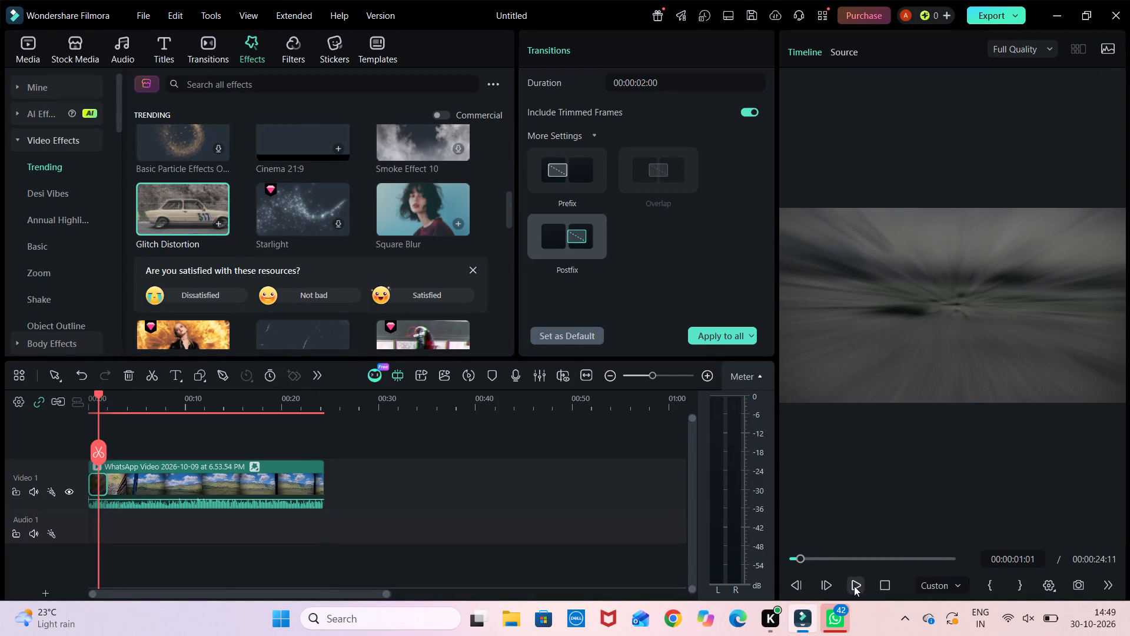
click(854, 586)
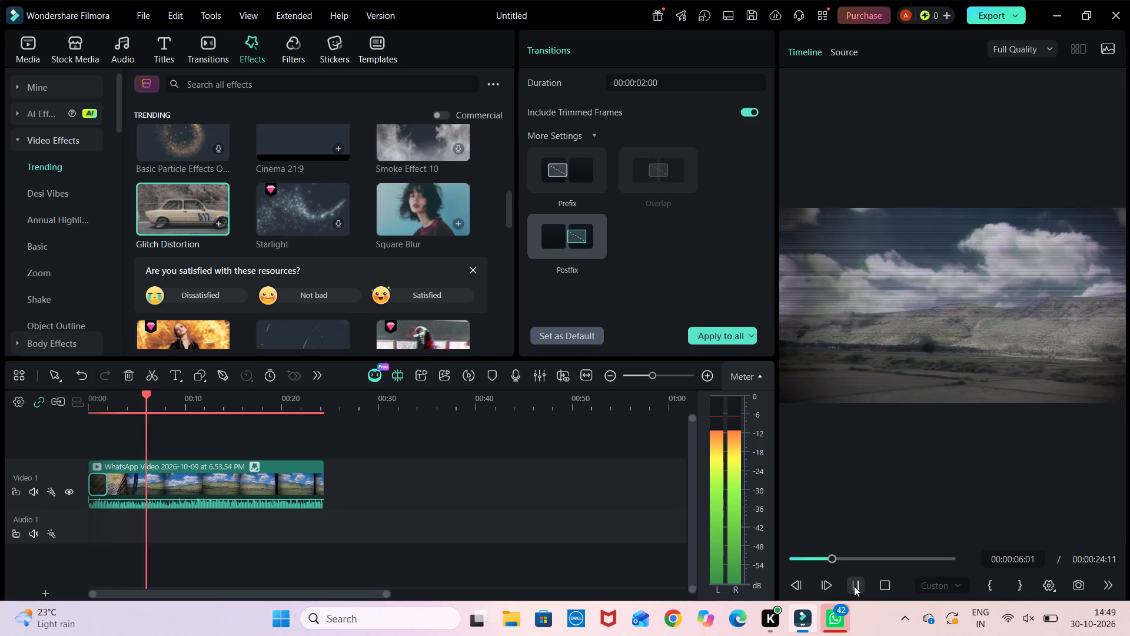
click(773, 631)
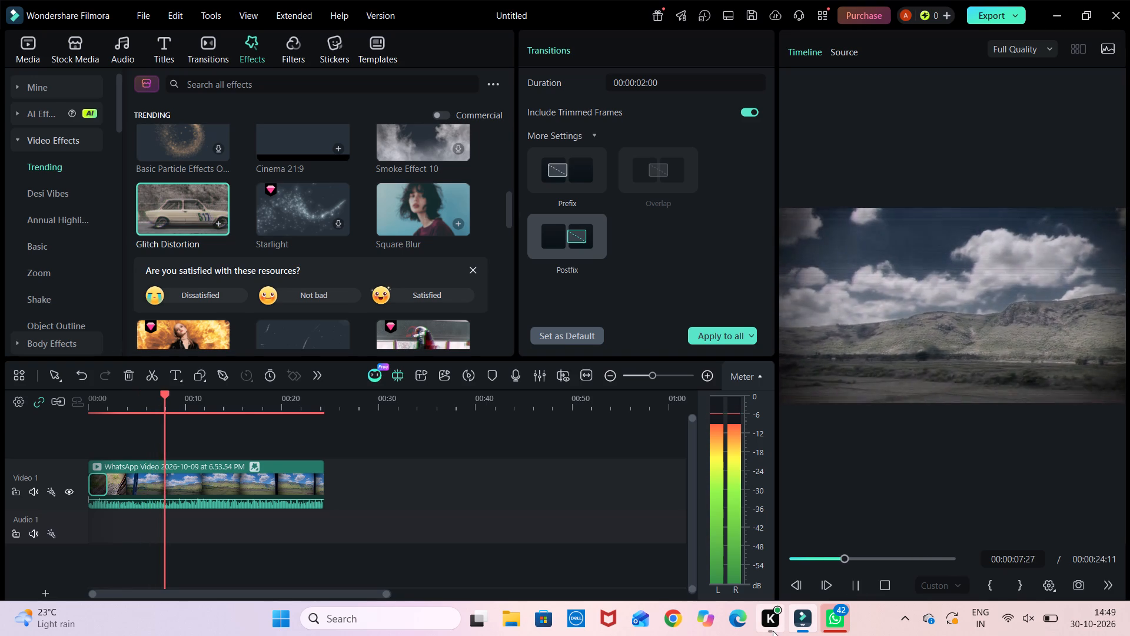
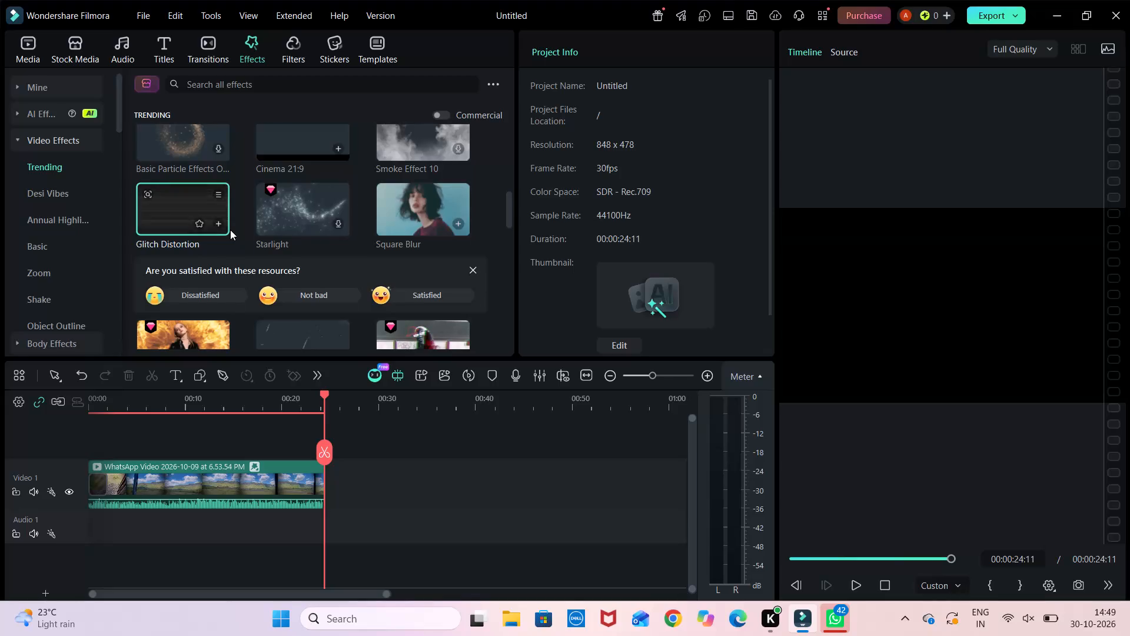
Add a default text title to the timeline directly after the end of the video clip.
double_click(167, 52)
drag(167, 52, 142, 423)
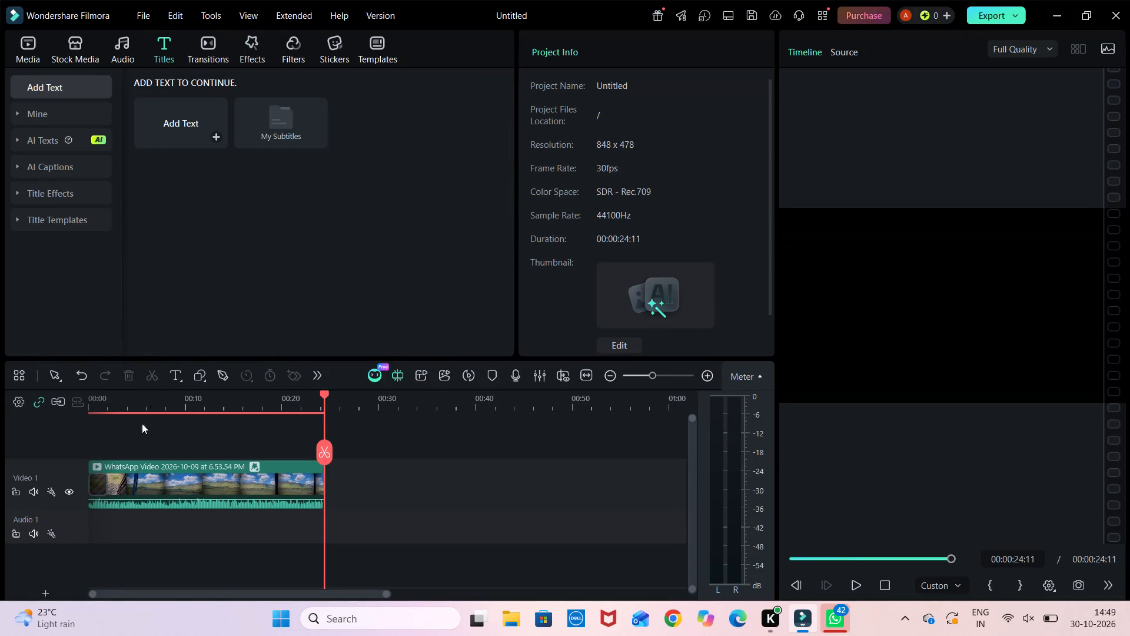
drag(142, 423, 172, 122)
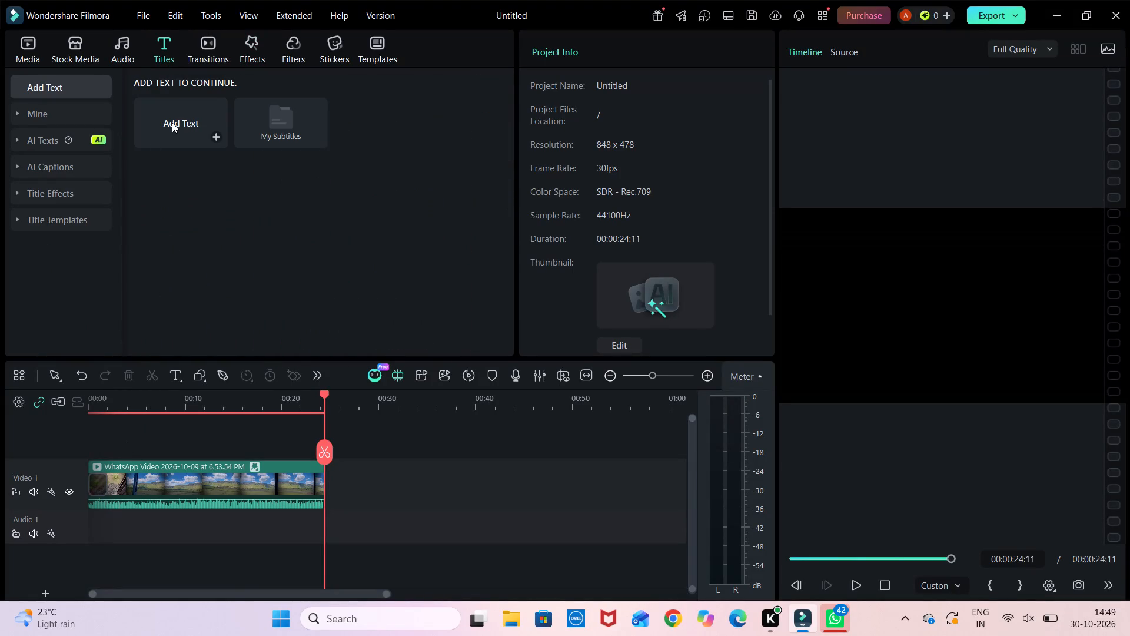
click(172, 122)
drag(172, 122, 204, 135)
click(204, 135)
double_click(184, 118)
click(164, 45)
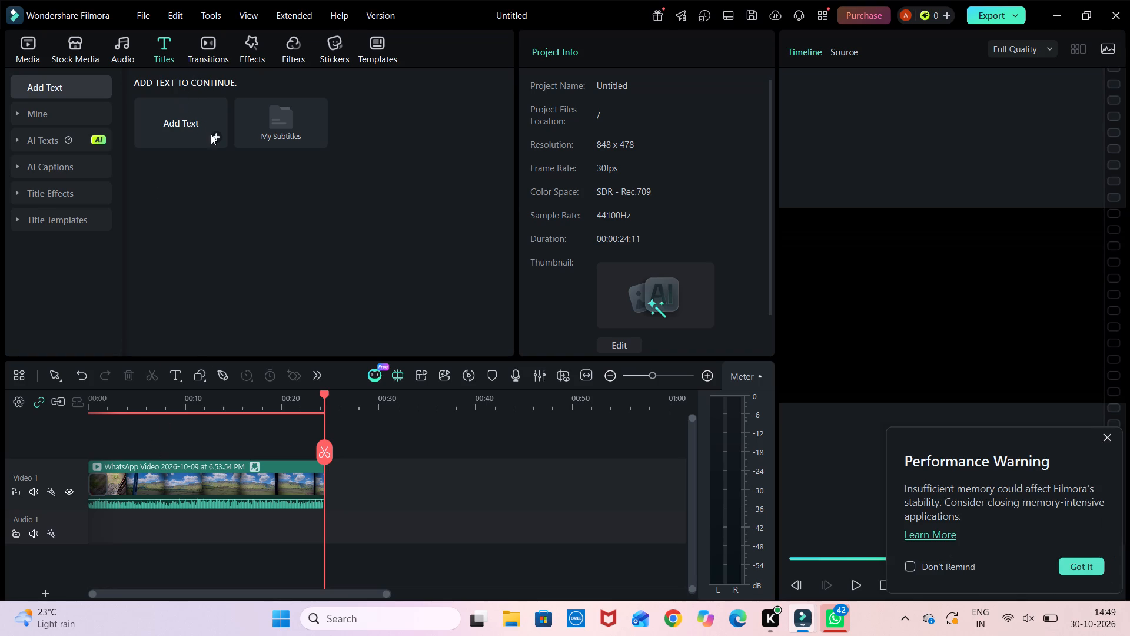
click(215, 135)
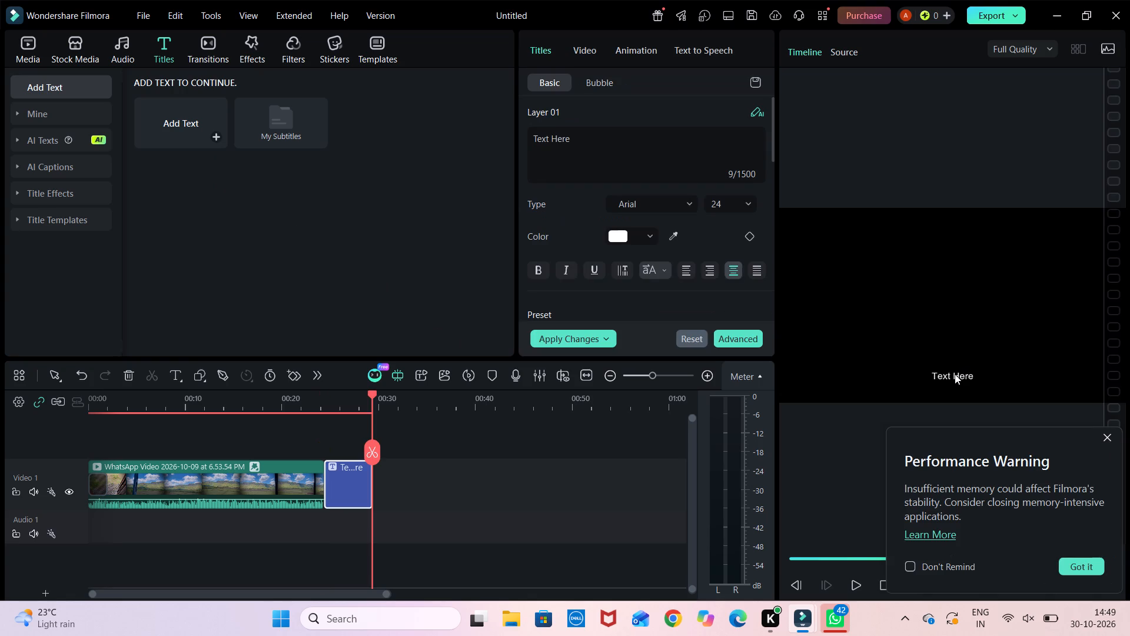
Open the new title's text for editing and clear its placeholder text.
double_click(343, 481)
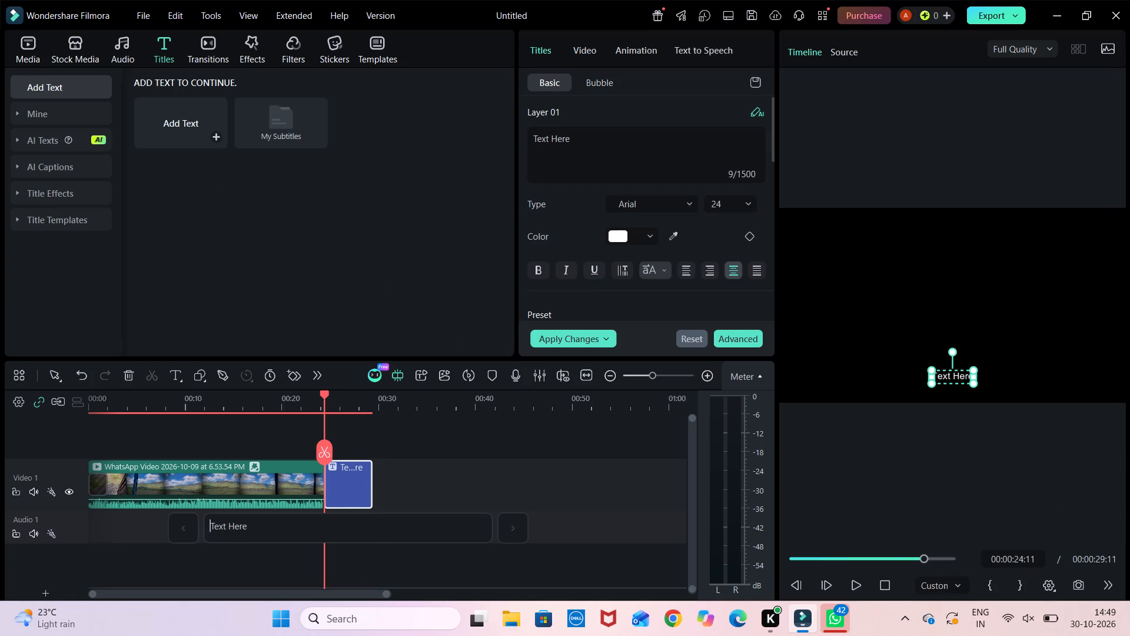
text(tg)
key(BackSpace)
key(Right)
key(Right)
key(Right)
key(Right)
key(Right)
key(Right)
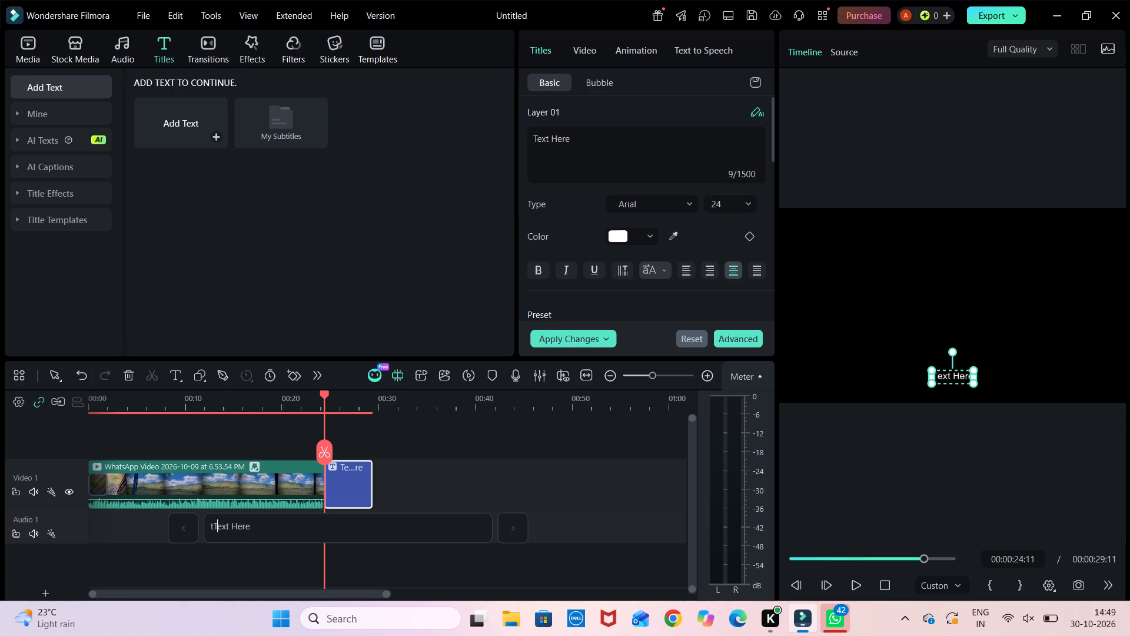
key(Right)
key(Right)
key(Right)
key(BackSpace)
key(BackSpace)
key(BackSpace)
key(BackSpace)
key(BackSpace)
key(BackSpace)
key(BackSpace)
key(BackSpace)
key(BackSpace)
key(BackSpace)
key(BackSpace)
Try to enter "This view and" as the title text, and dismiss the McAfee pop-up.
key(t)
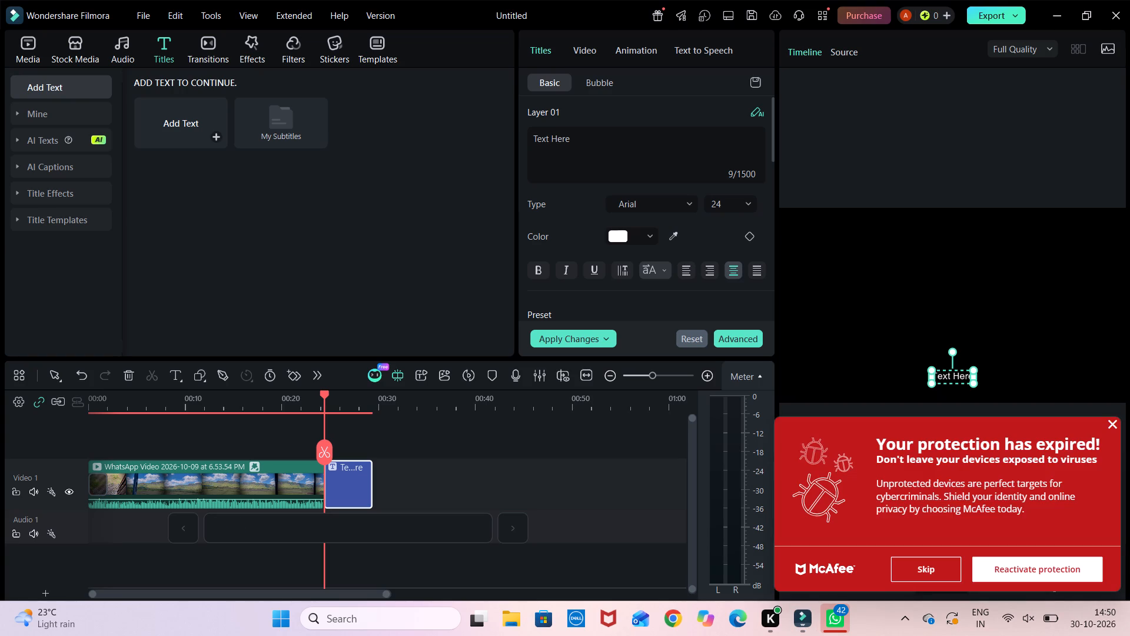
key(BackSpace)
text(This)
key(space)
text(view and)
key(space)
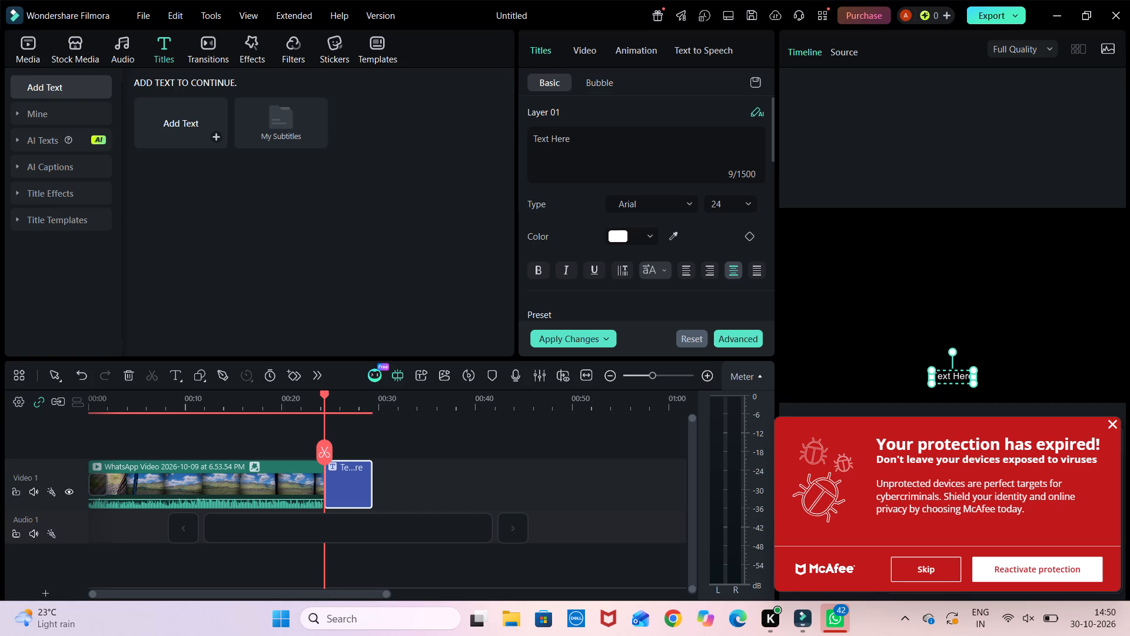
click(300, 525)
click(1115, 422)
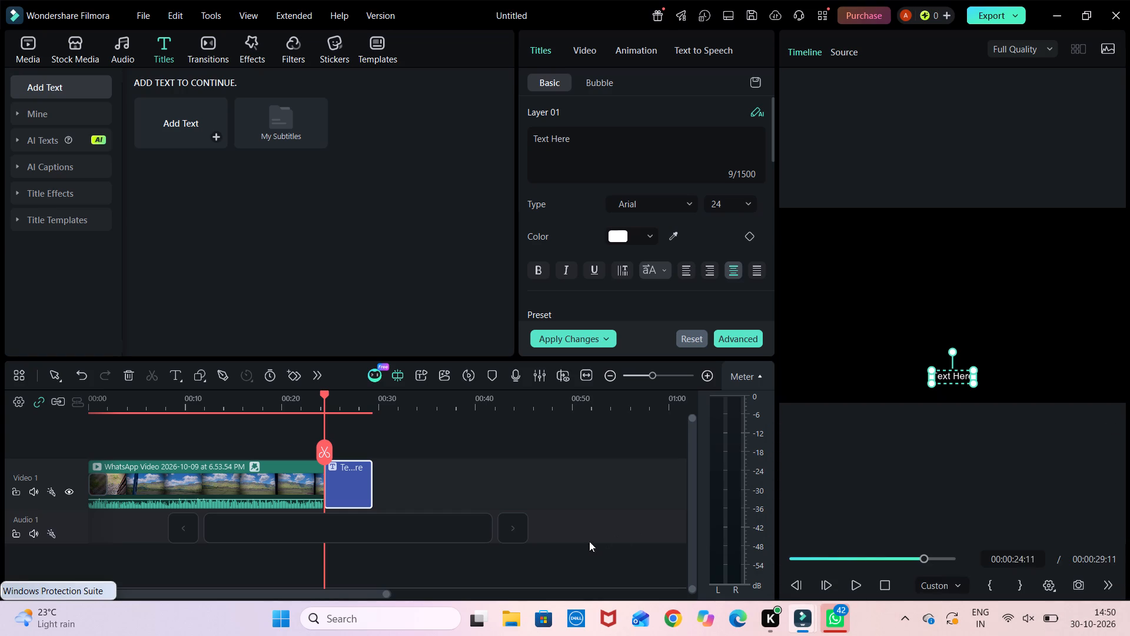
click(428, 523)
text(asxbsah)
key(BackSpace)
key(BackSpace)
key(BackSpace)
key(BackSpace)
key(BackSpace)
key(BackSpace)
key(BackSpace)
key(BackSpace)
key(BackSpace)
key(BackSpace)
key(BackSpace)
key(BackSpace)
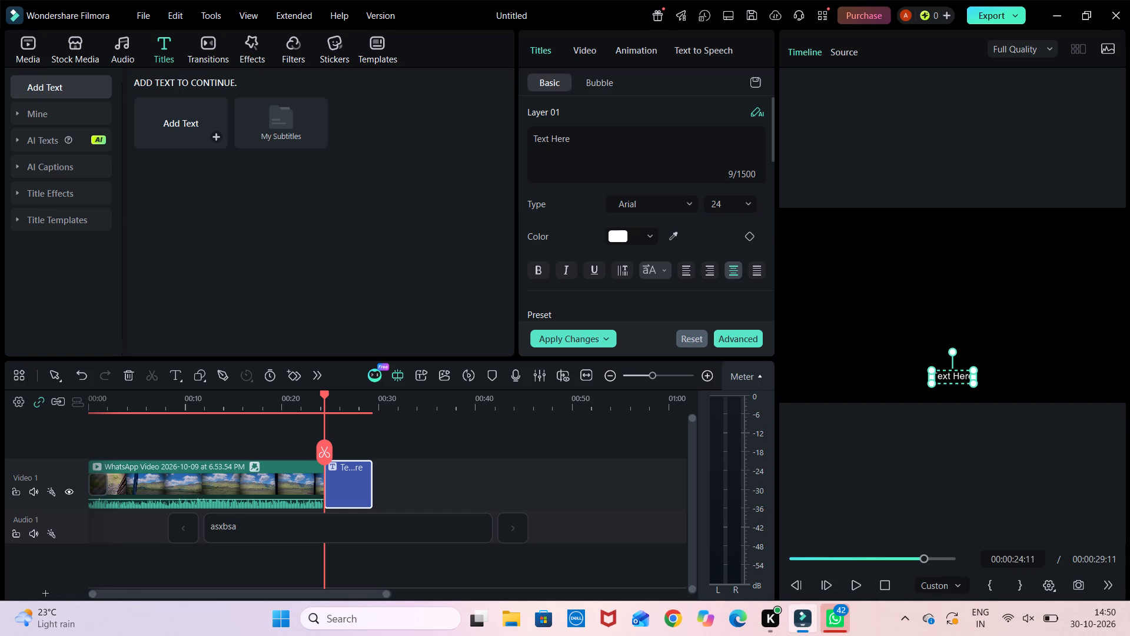
Enter "This view and my 10/10 playlist" as the title text.
text(Thus)
key(space)
key(BackSpace)
key(BackSpace)
key(BackSpace)
text(is)
key(space)
text(view and my 10)
text(/10)
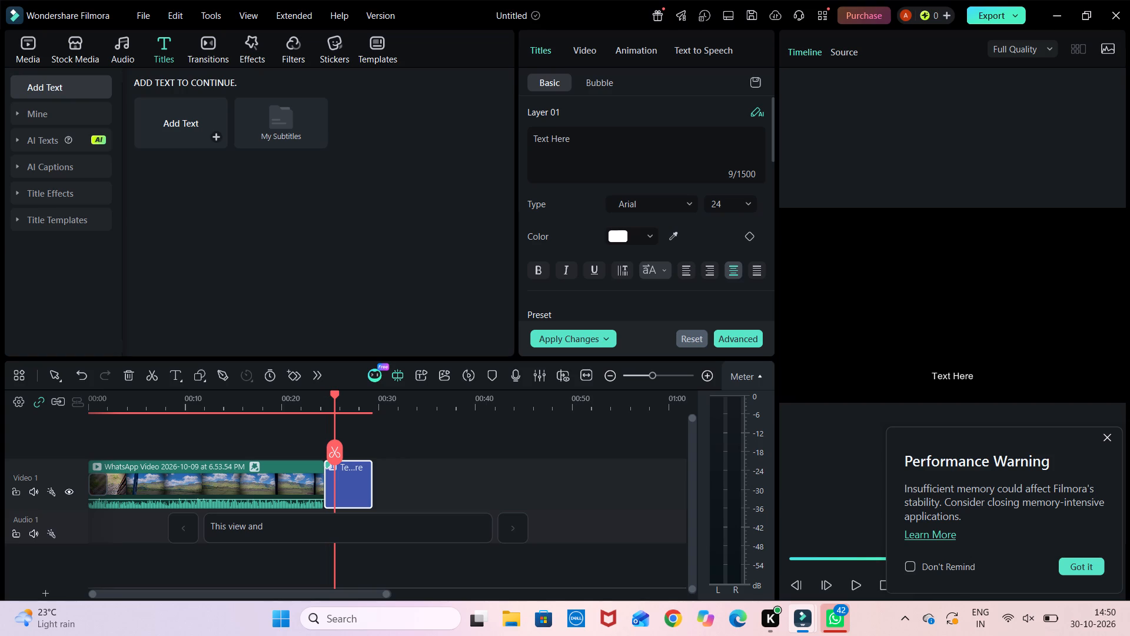
click(362, 528)
key(space)
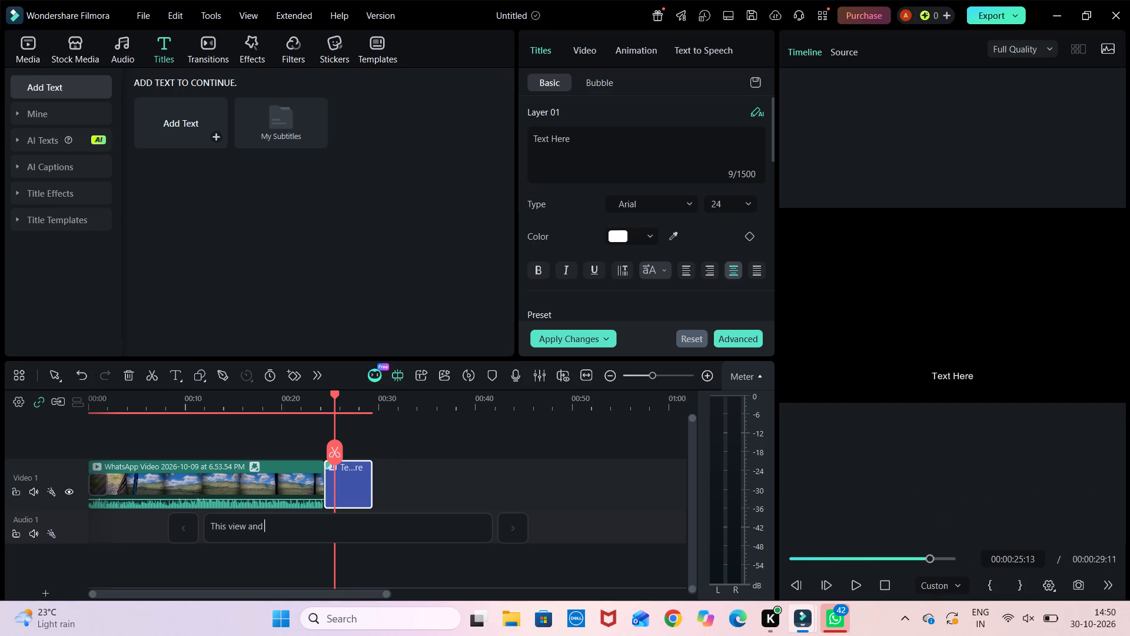
text(my 10)
text(/10)
key(space)
key(o)
key(BackSpace)
text(playlist)
key(Return)
click(486, 499)
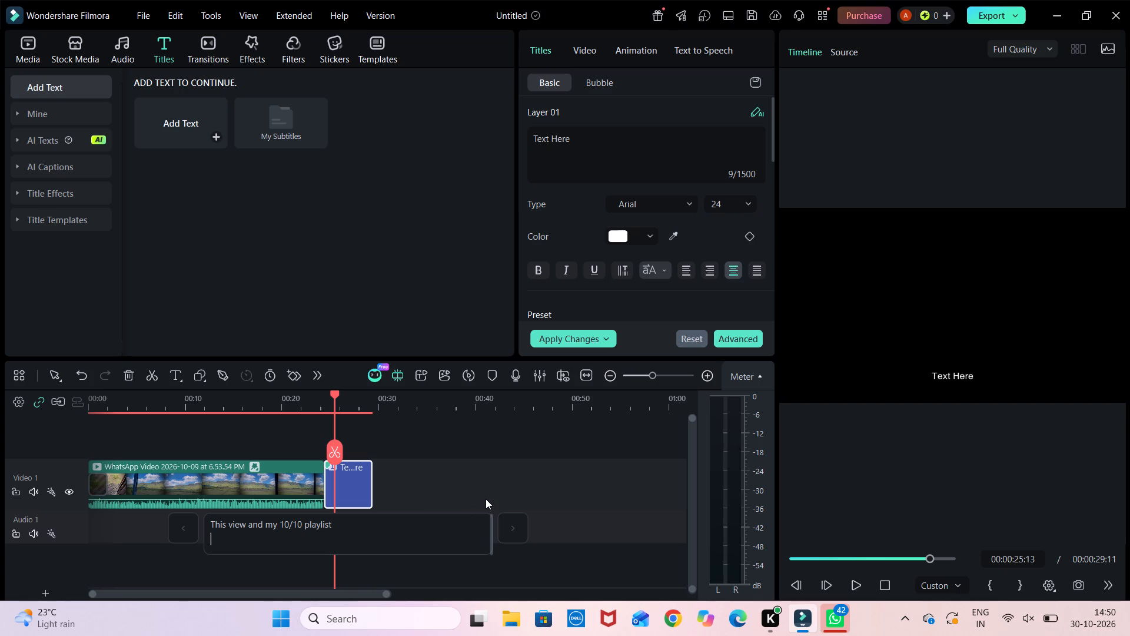
drag(486, 499, 591, 481)
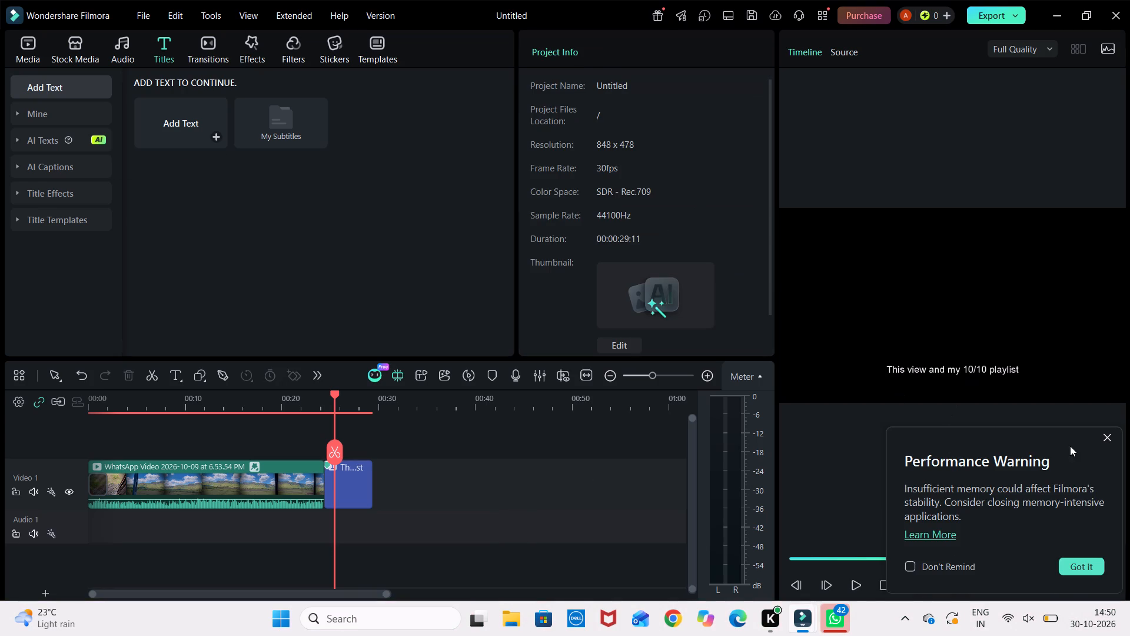
Move the title to a new track above the video, starting at the clip's beginning, and extend it to the clip's full length.
click(1103, 438)
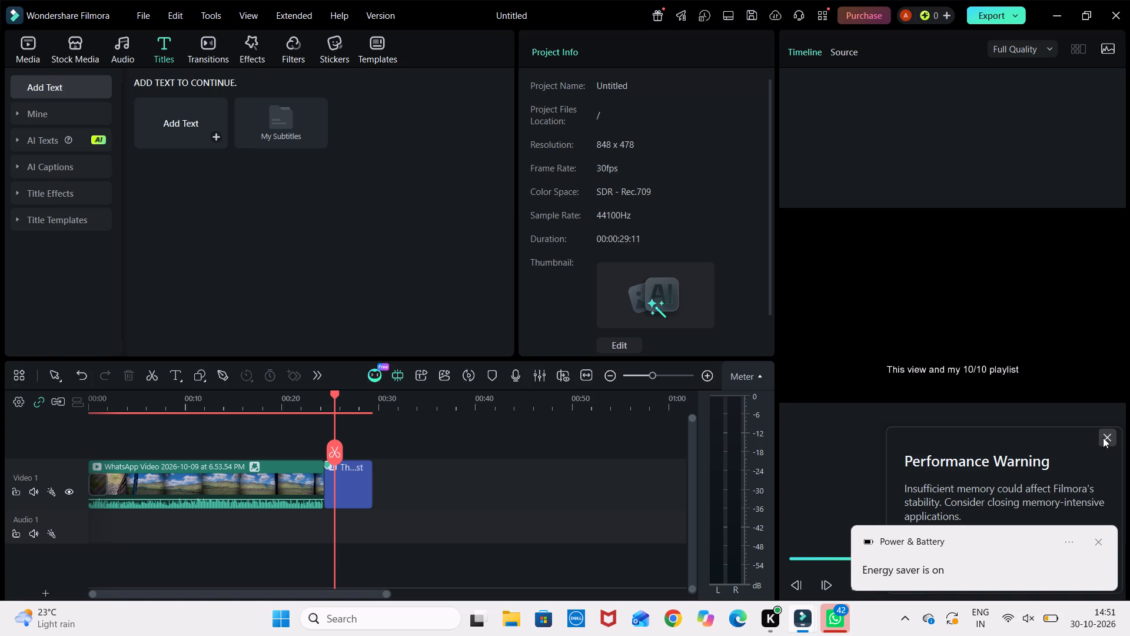
click(1103, 438)
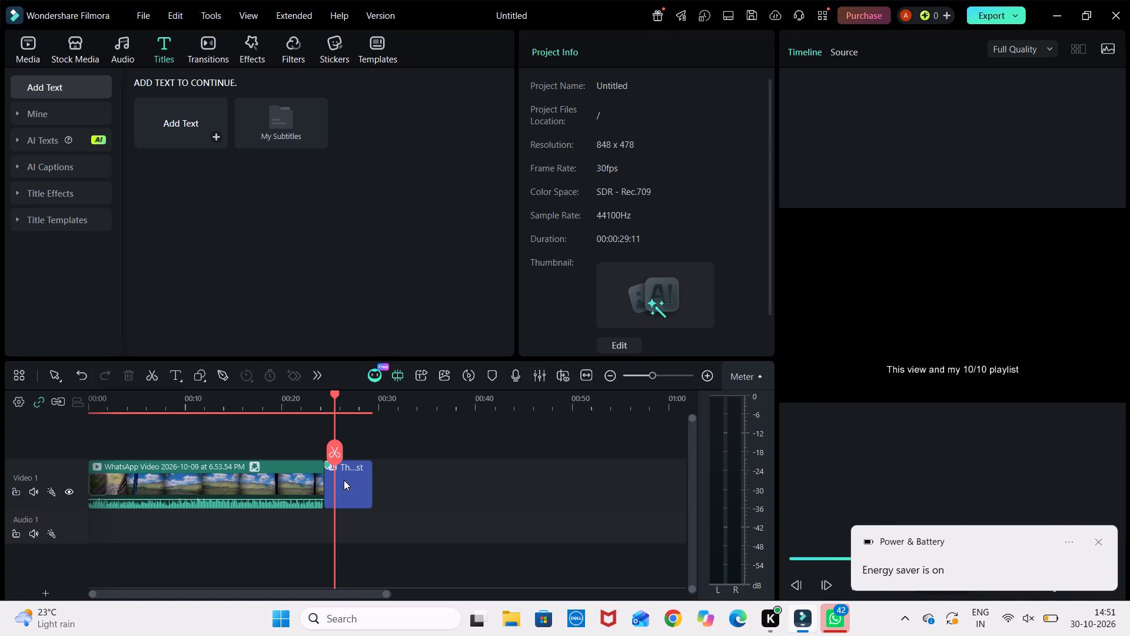
drag(344, 480, 345, 486)
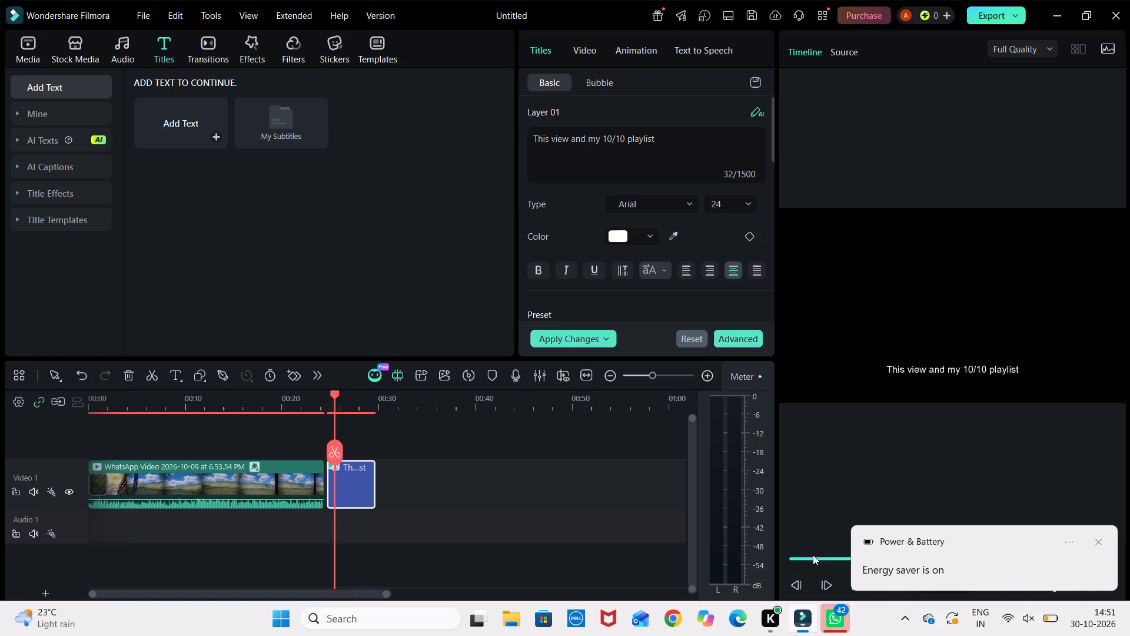
click(813, 555)
drag(353, 496, 334, 508)
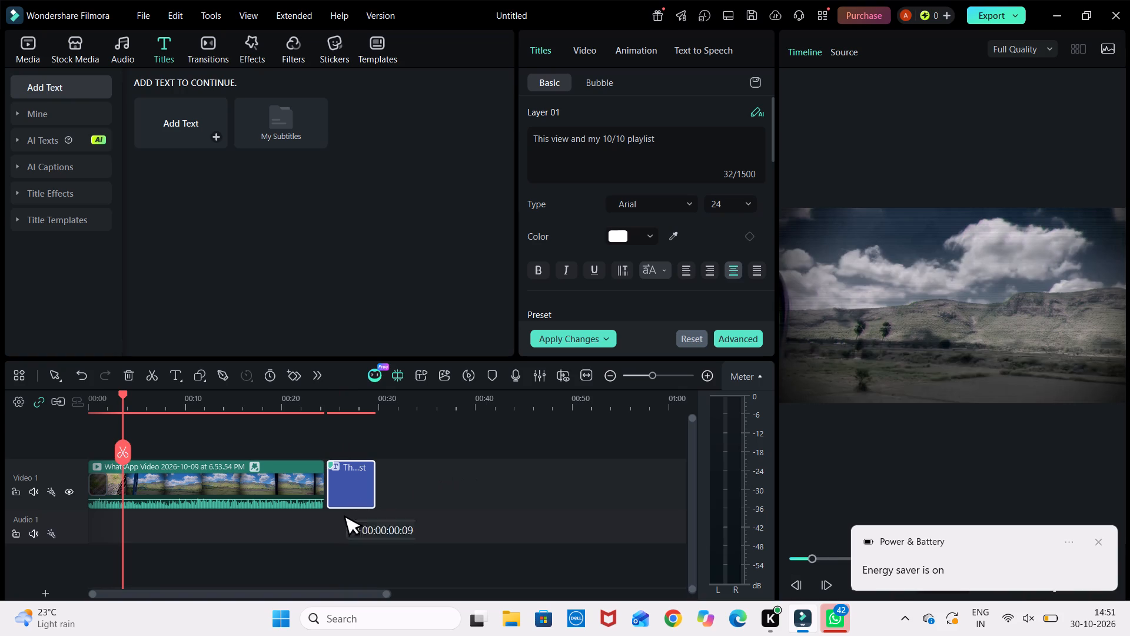
drag(334, 508, 98, 440)
drag(135, 460, 321, 469)
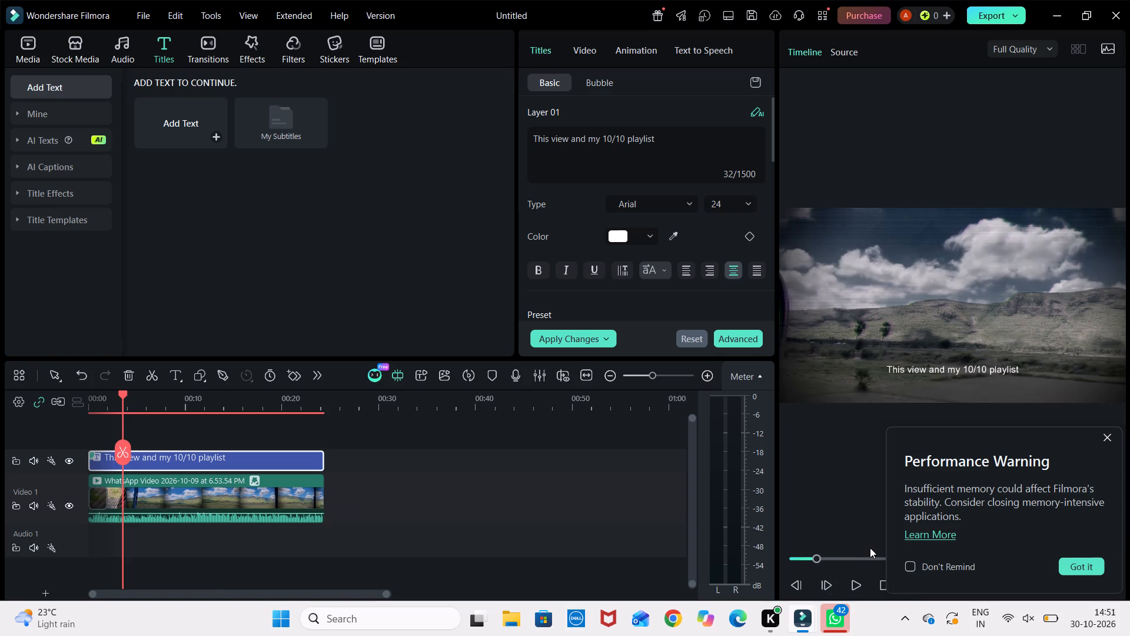
Play the timeline from the start to preview the title over the video clip.
click(1108, 438)
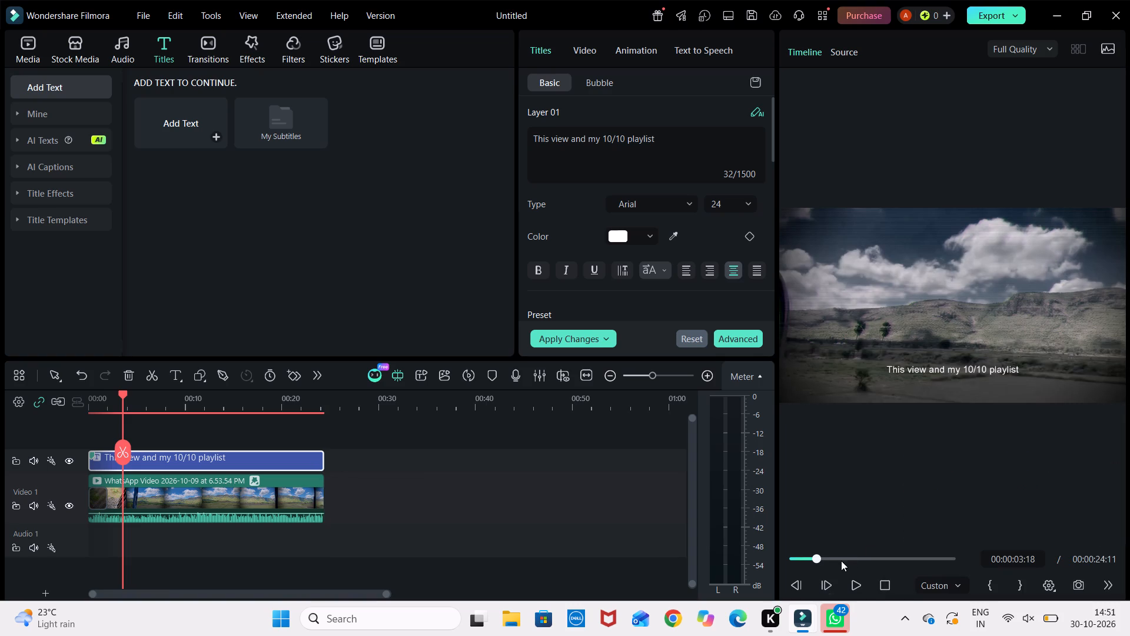
drag(820, 559, 777, 559)
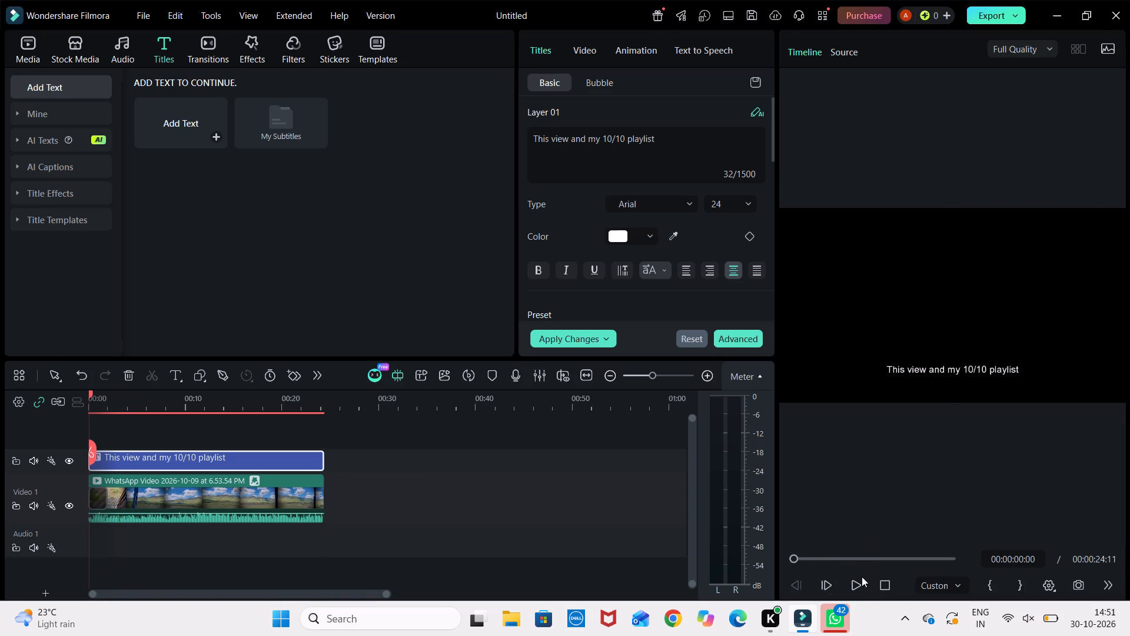
click(851, 585)
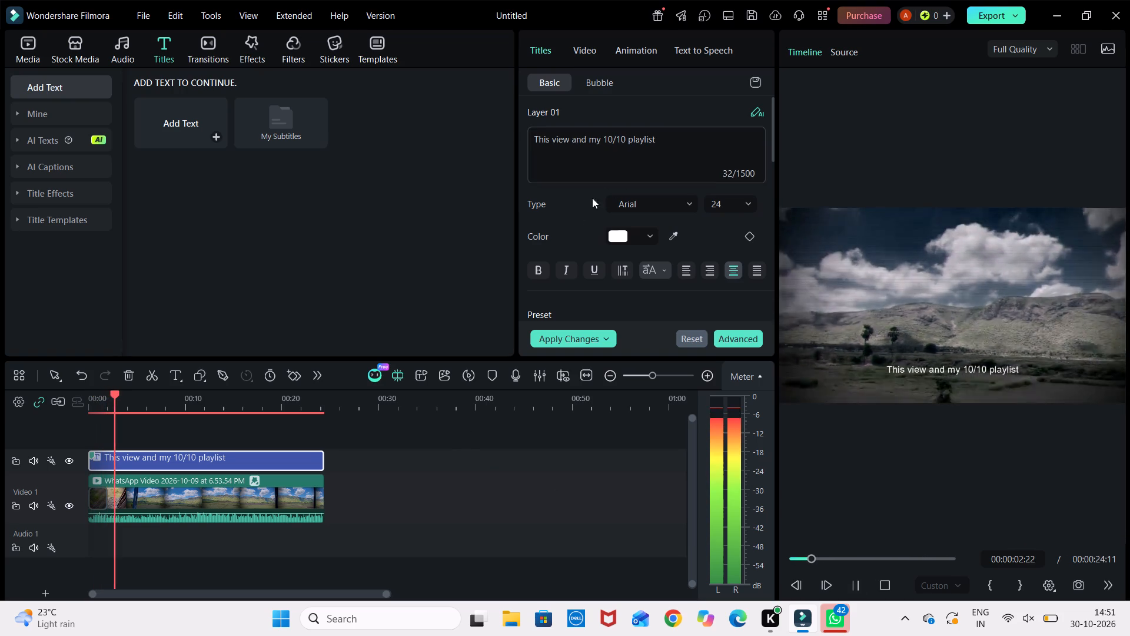
Look through the title's basic text settings, from font and presets to the background options, while the preview plays.
scroll(635, 270, down, 1)
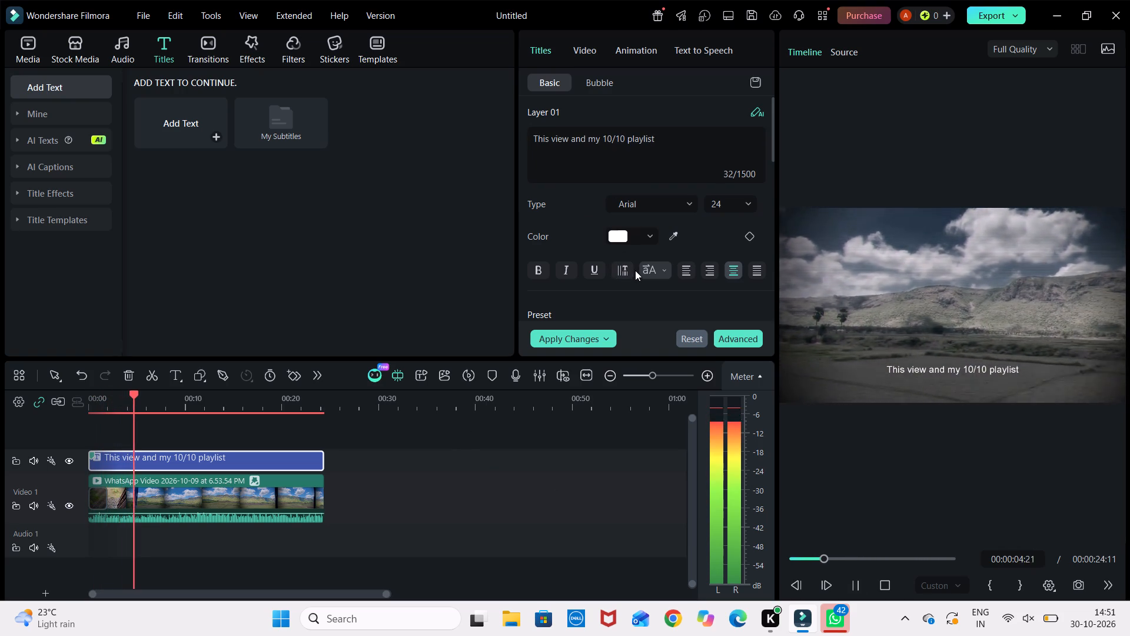
scroll(635, 270, down, 2)
scroll(635, 270, up, 1)
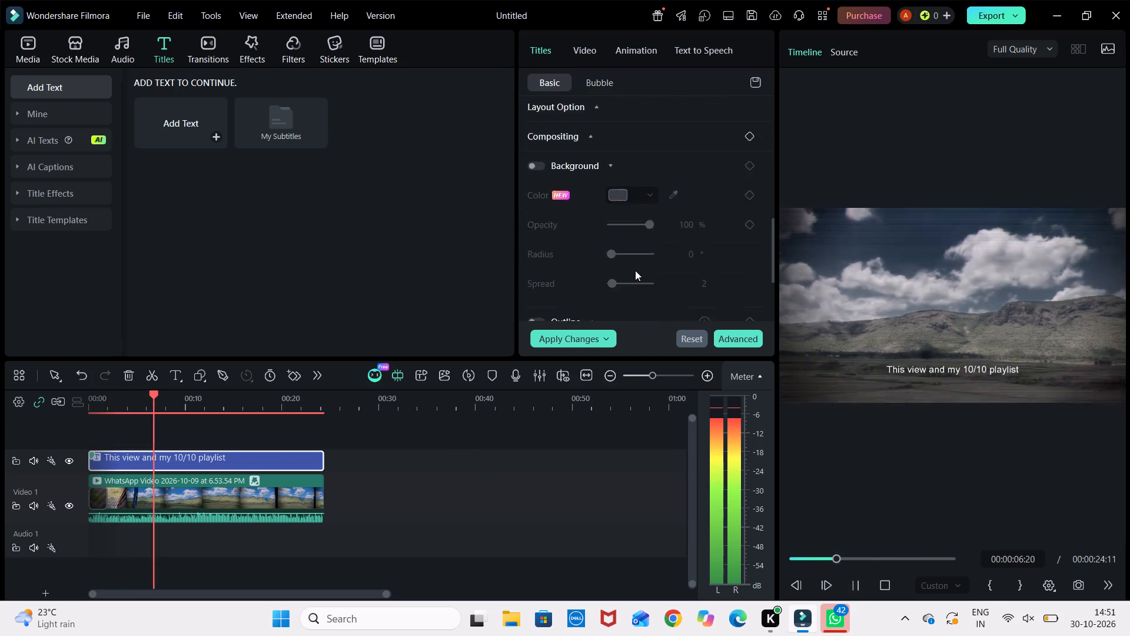
scroll(635, 270, up, 2)
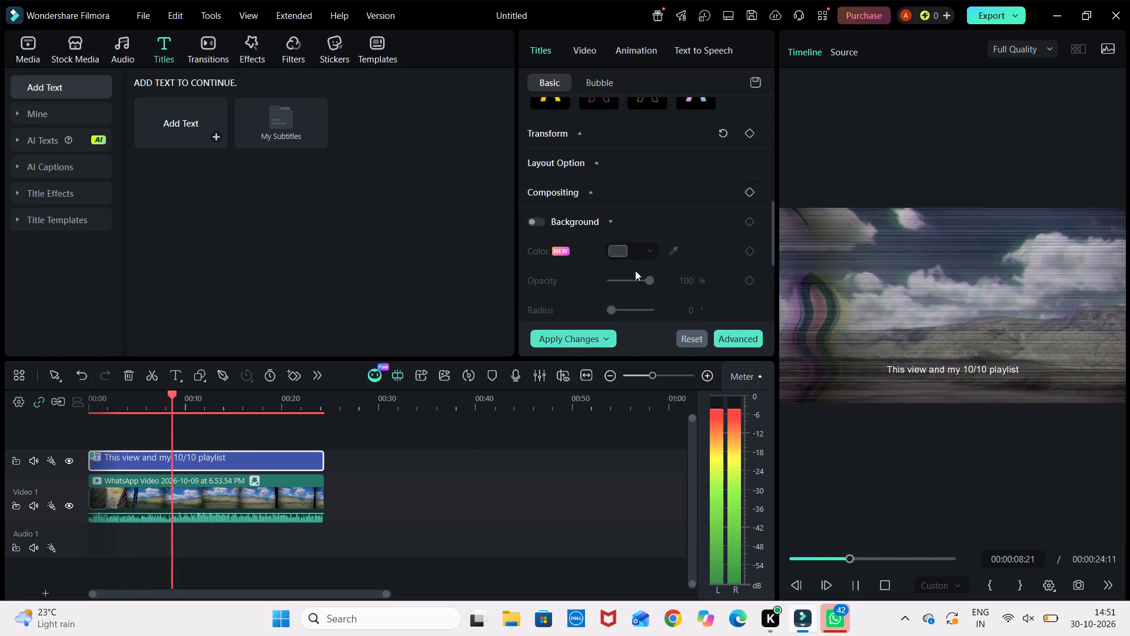
scroll(635, 270, up, 2)
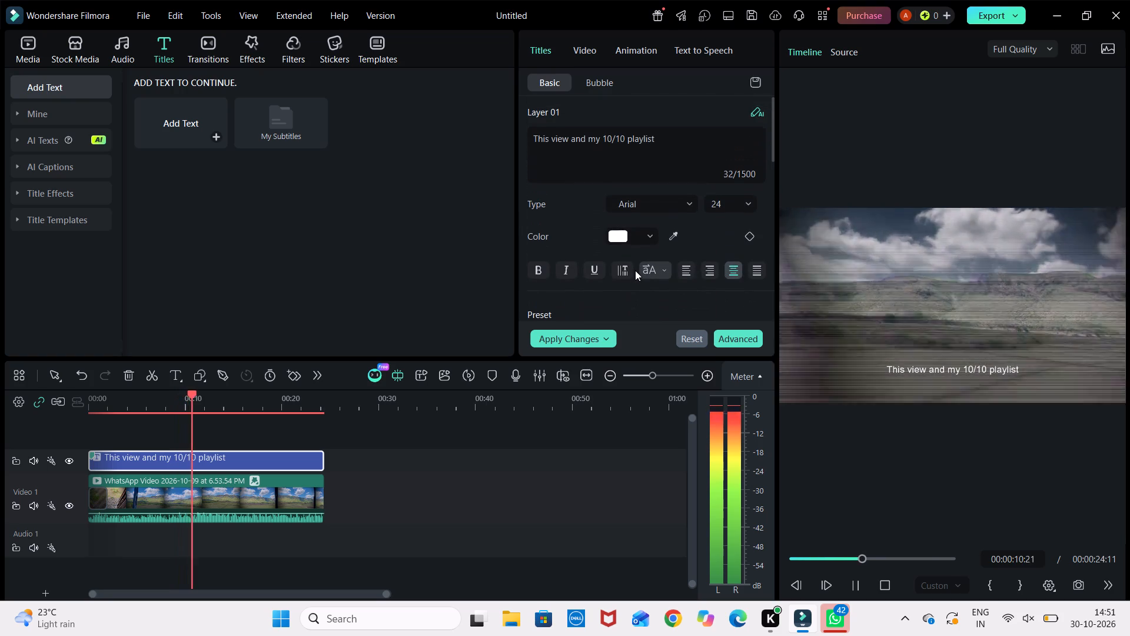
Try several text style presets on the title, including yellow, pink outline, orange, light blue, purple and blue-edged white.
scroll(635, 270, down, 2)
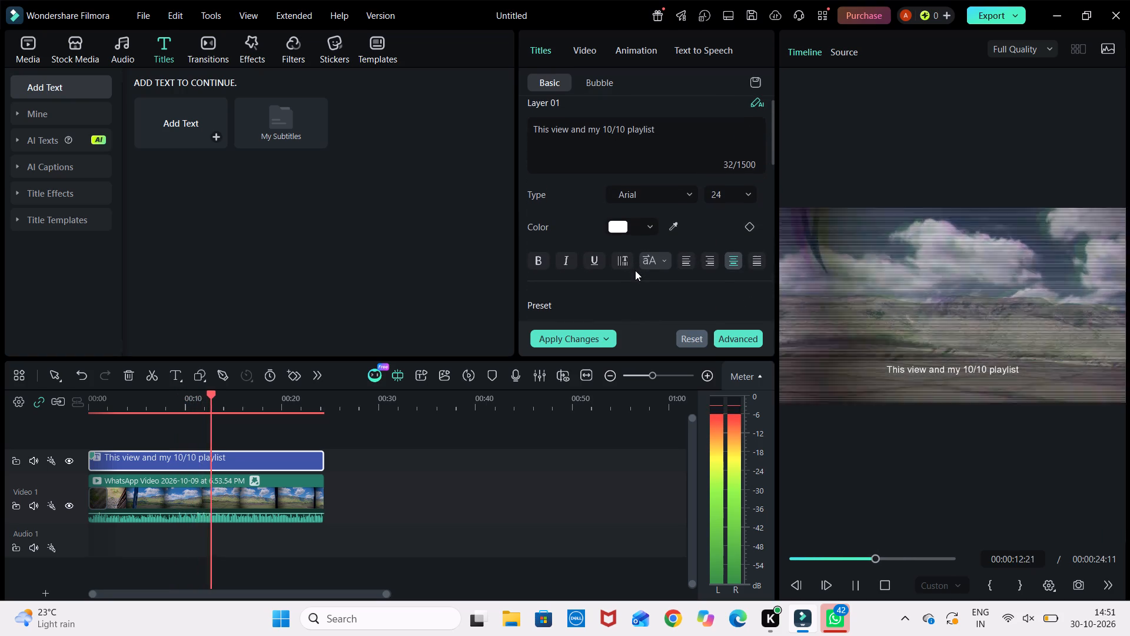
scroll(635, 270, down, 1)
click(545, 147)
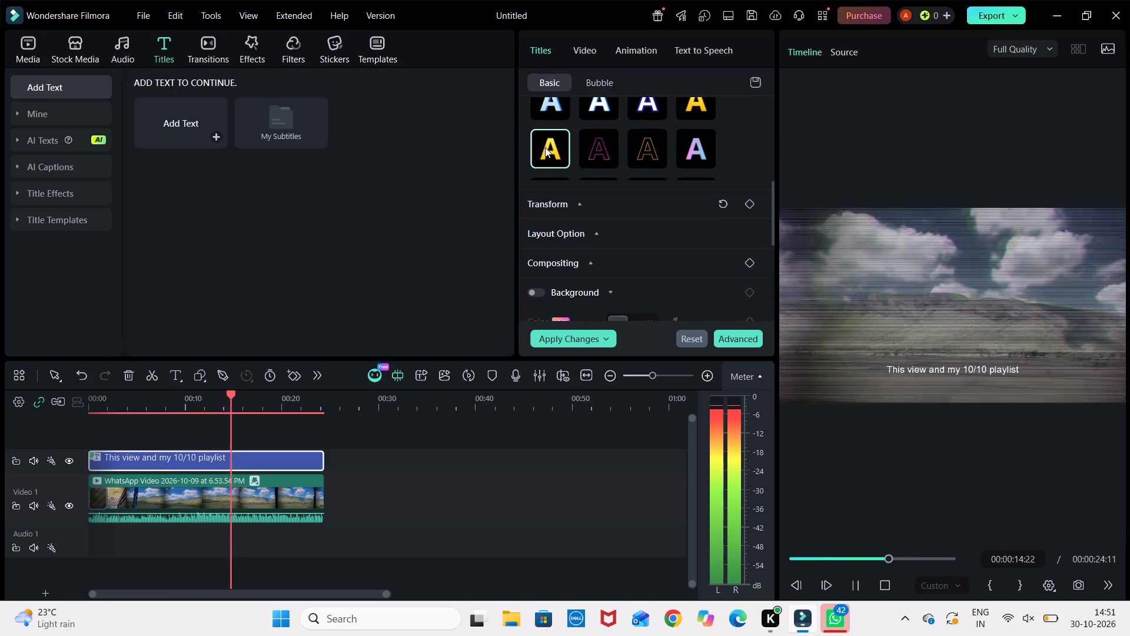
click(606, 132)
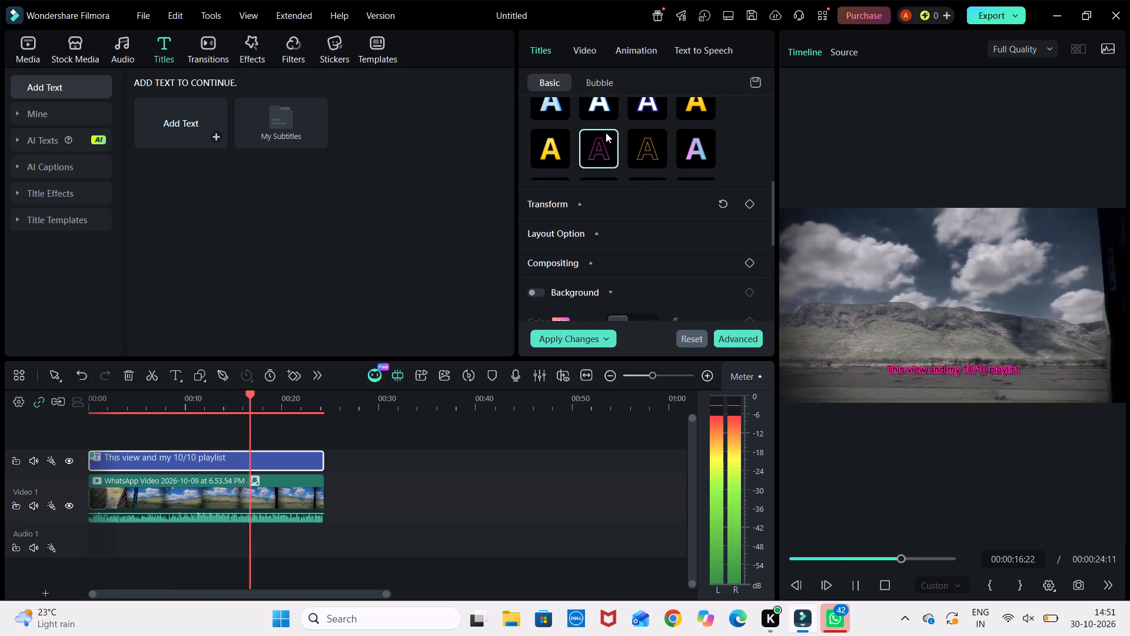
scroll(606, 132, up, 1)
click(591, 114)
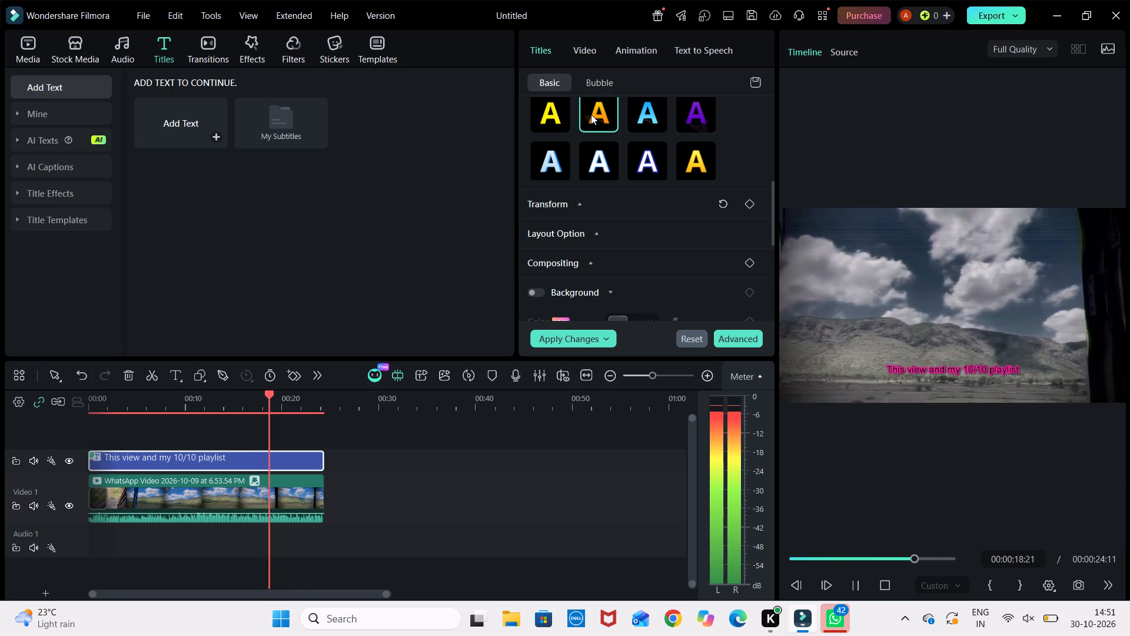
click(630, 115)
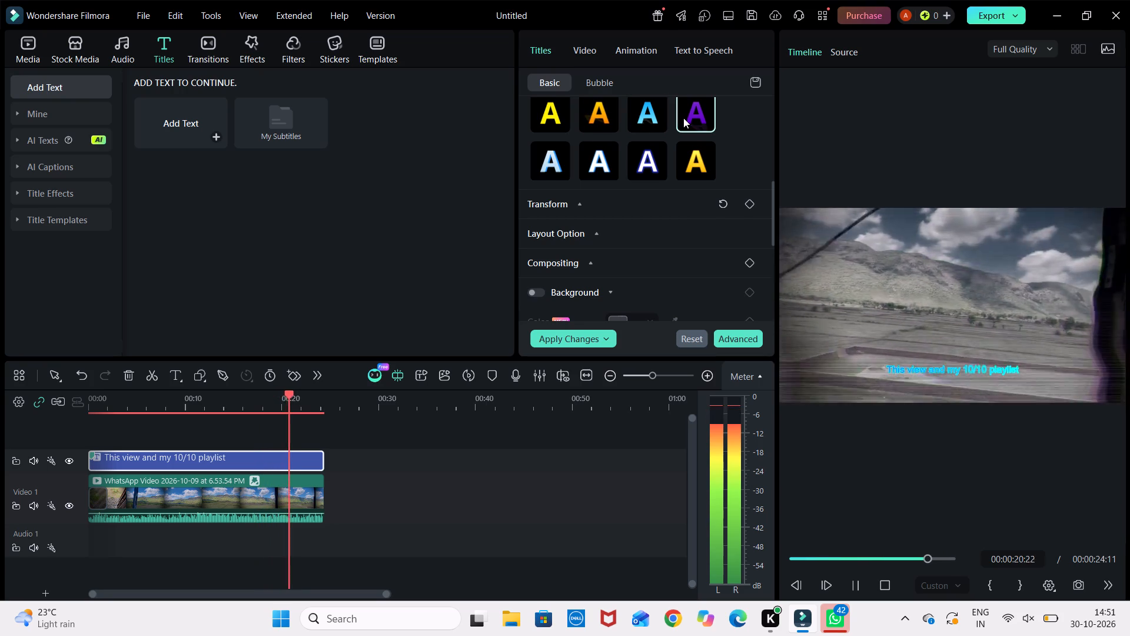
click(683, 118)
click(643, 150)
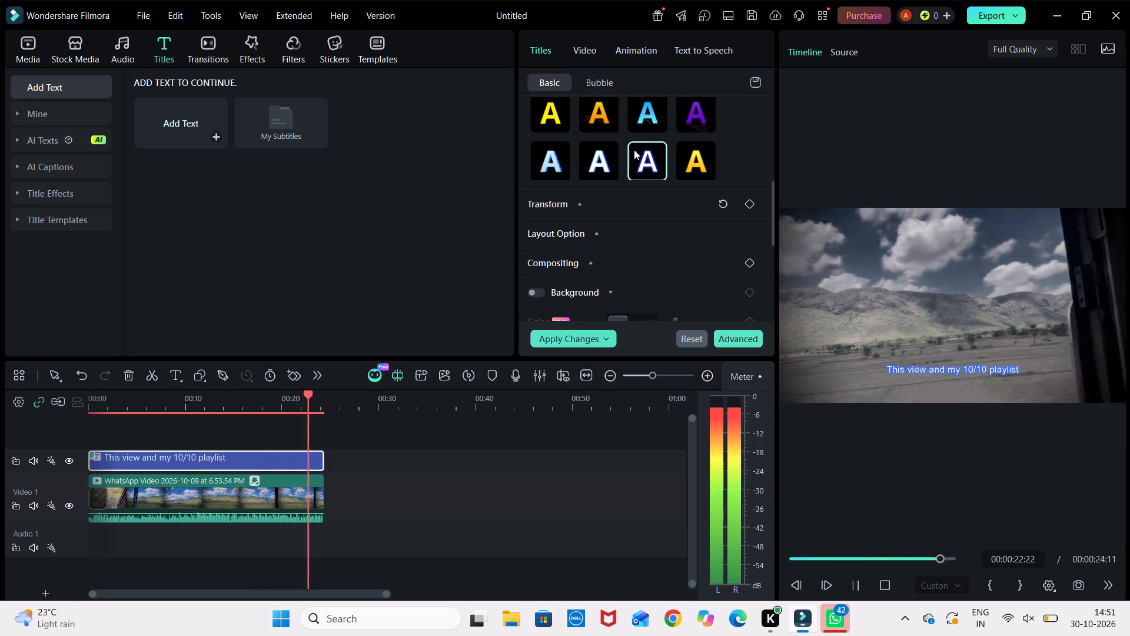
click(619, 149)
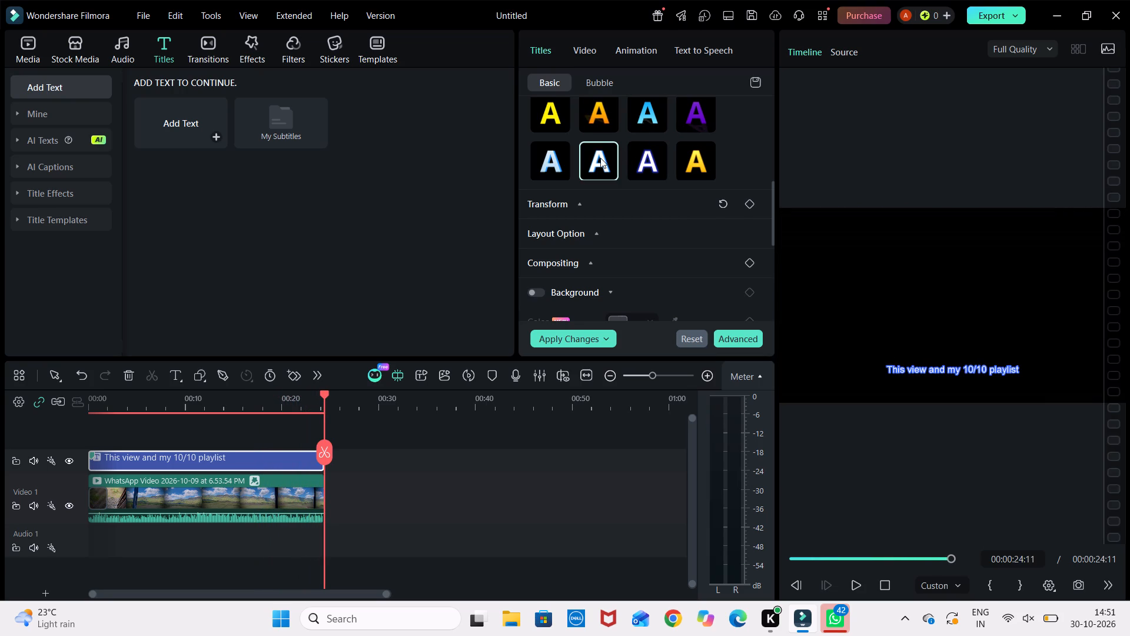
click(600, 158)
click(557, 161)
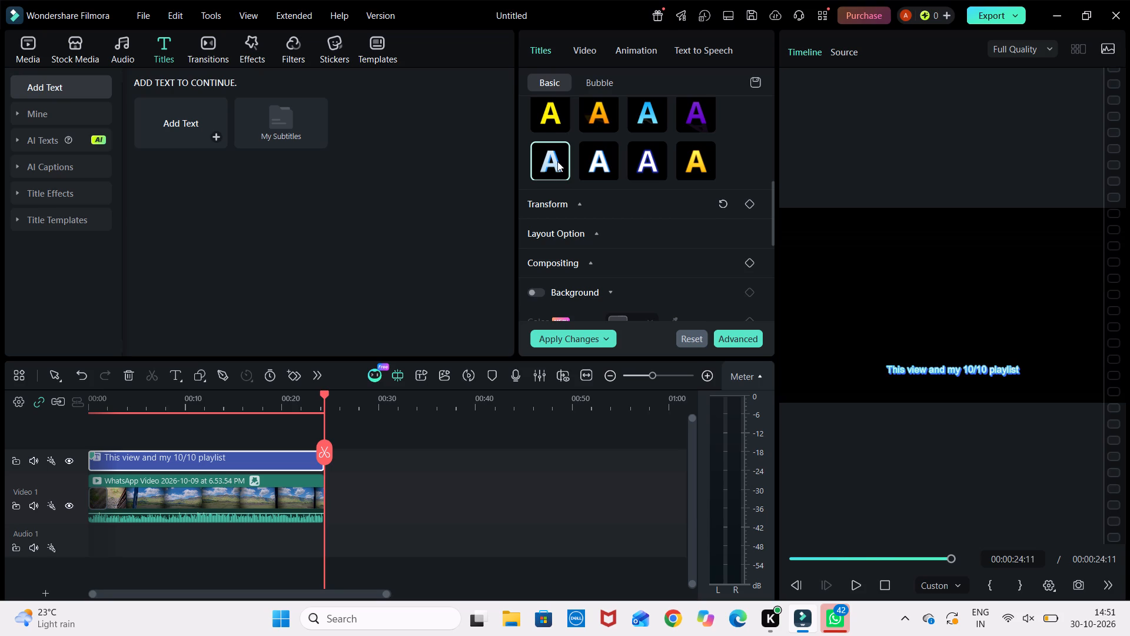
Apply the silver-white text preset with a mirrored reflection below the letters to the title.
scroll(626, 161, up, 1)
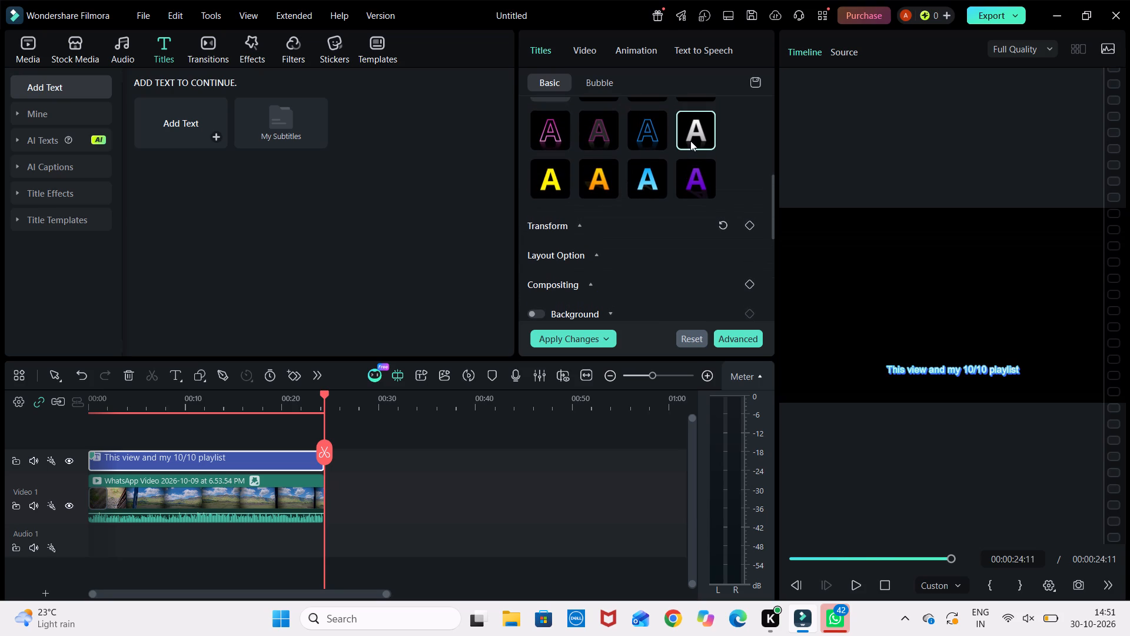
click(690, 141)
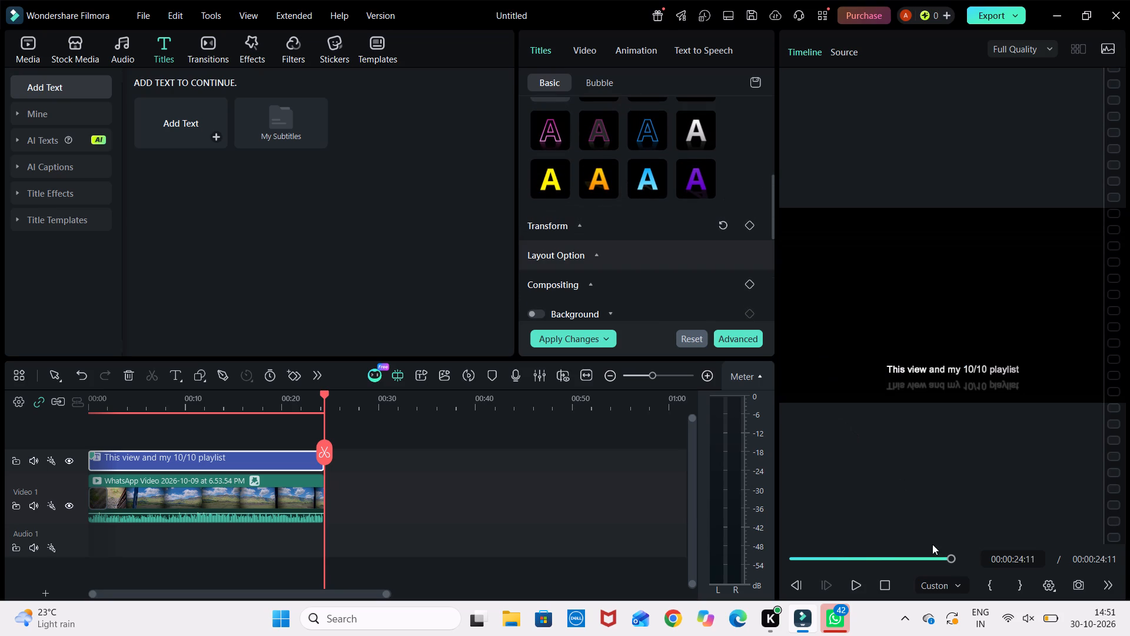
Return the playhead to the start of the timeline and play the video to preview the restyled title.
drag(950, 560, 697, 578)
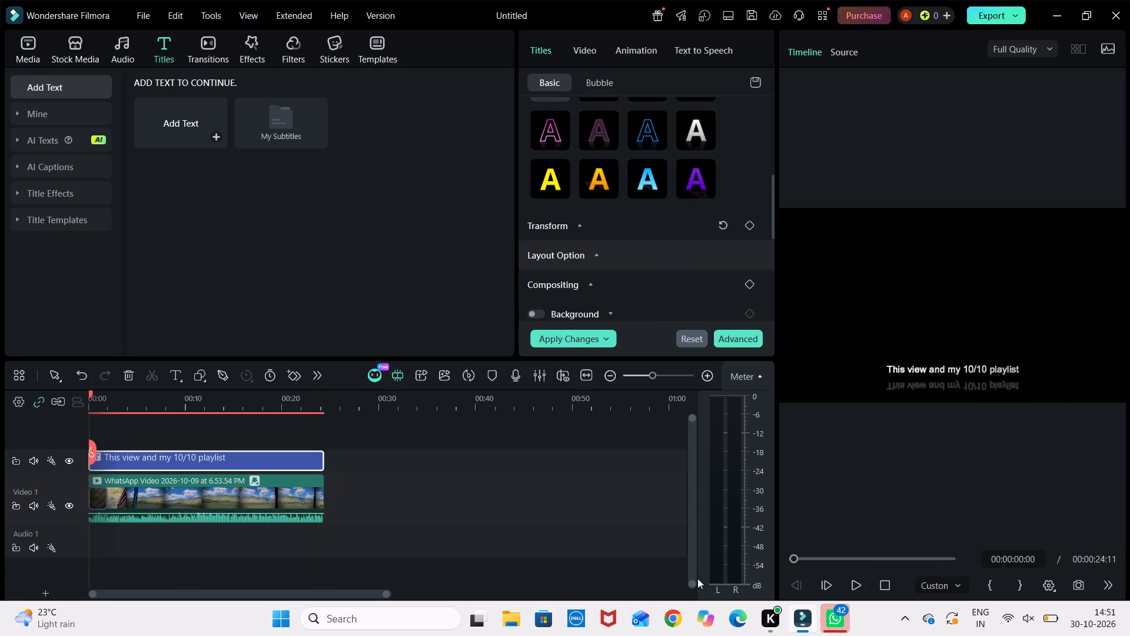
click(870, 514)
click(856, 584)
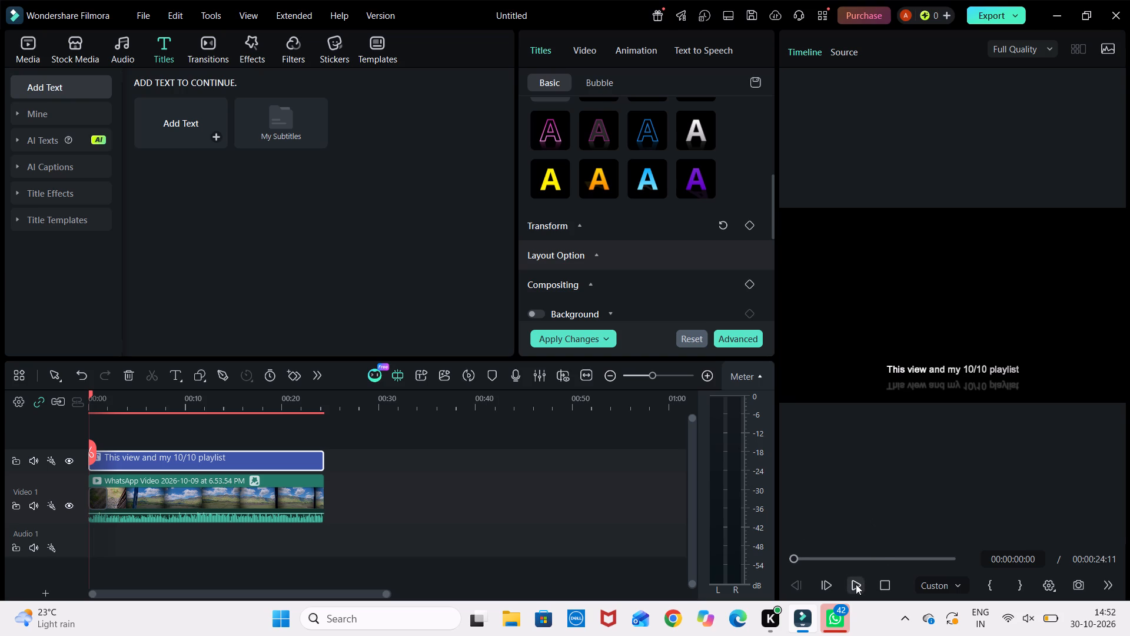
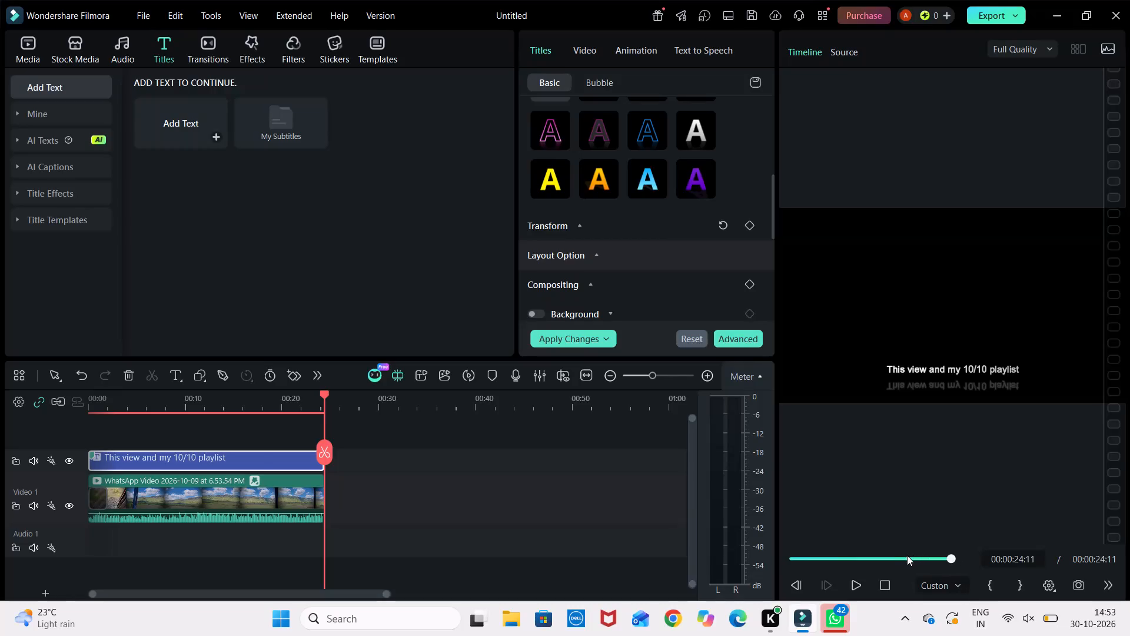
Move the playhead back to about 3 seconds and replay the video to check the reflected title.
click(907, 555)
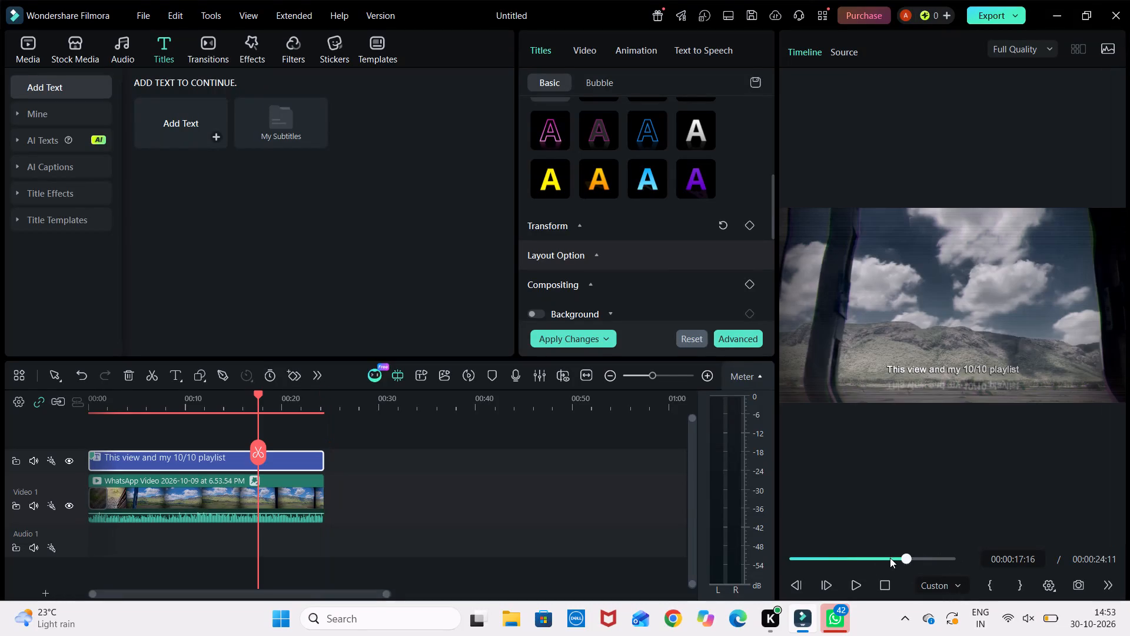
click(812, 560)
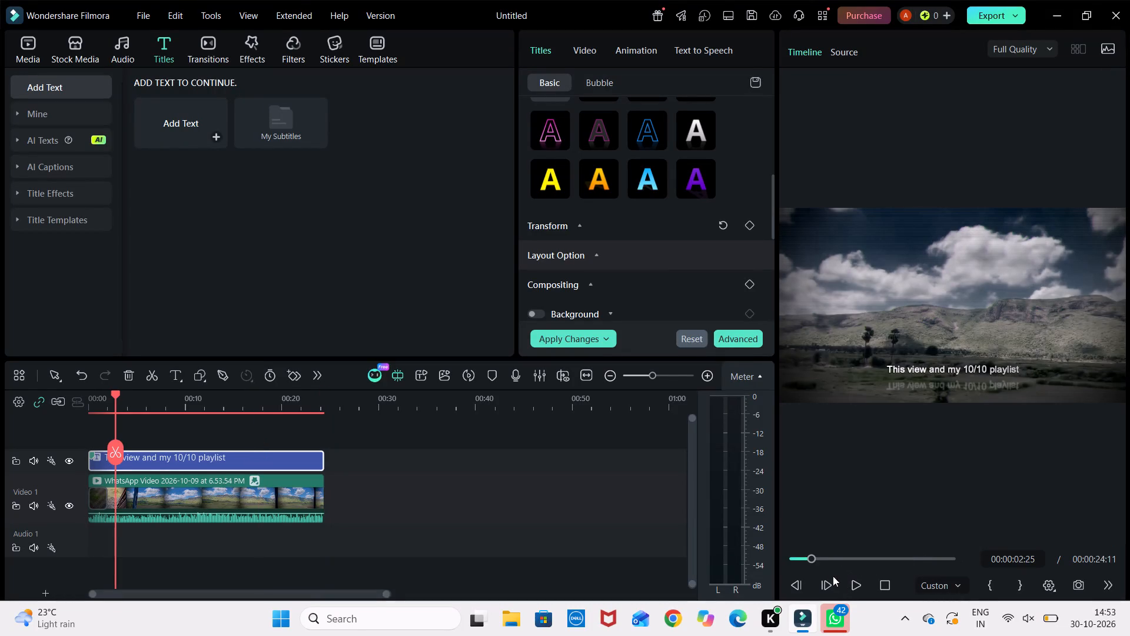
click(853, 579)
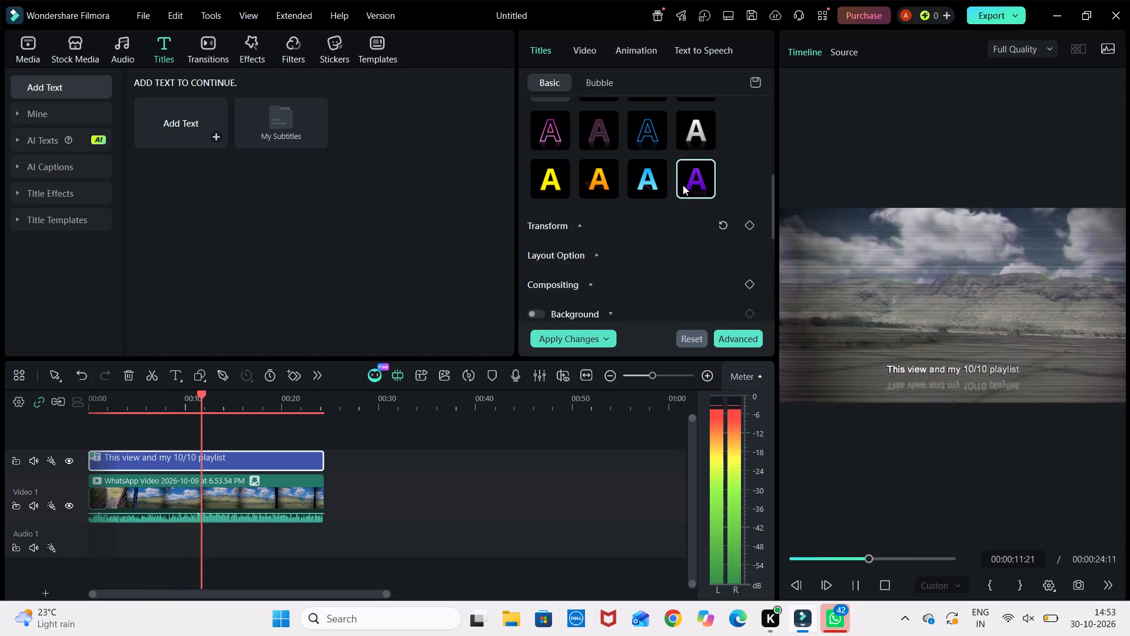
Replace the title's reflected style with the plain white text preset, after trying the white preset with a dark outline.
scroll(683, 185, up, 1)
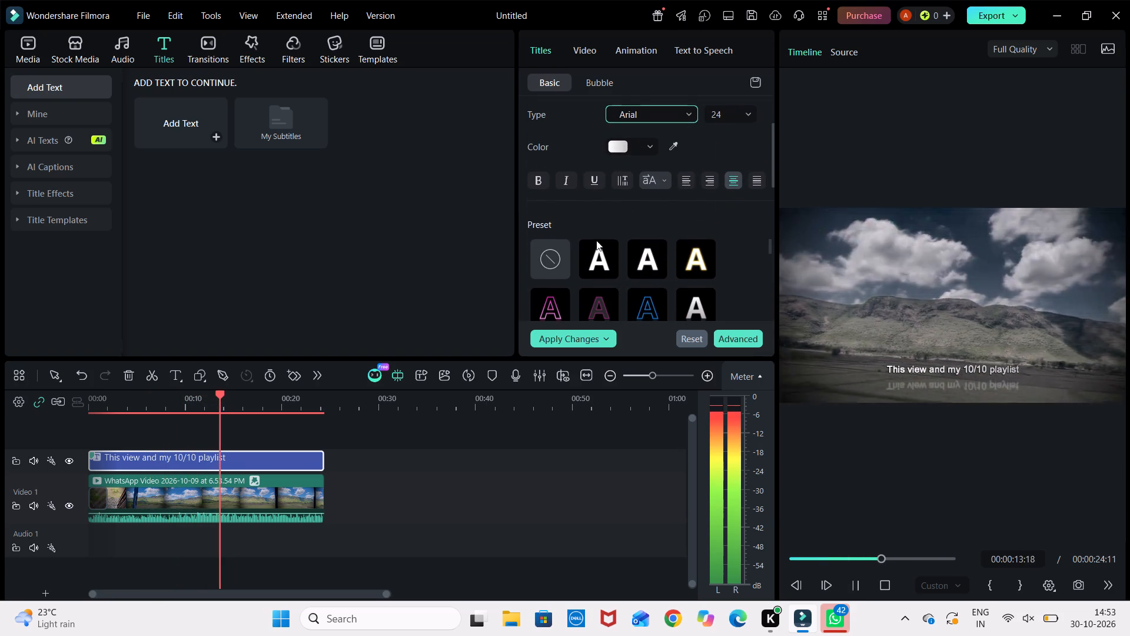
click(596, 254)
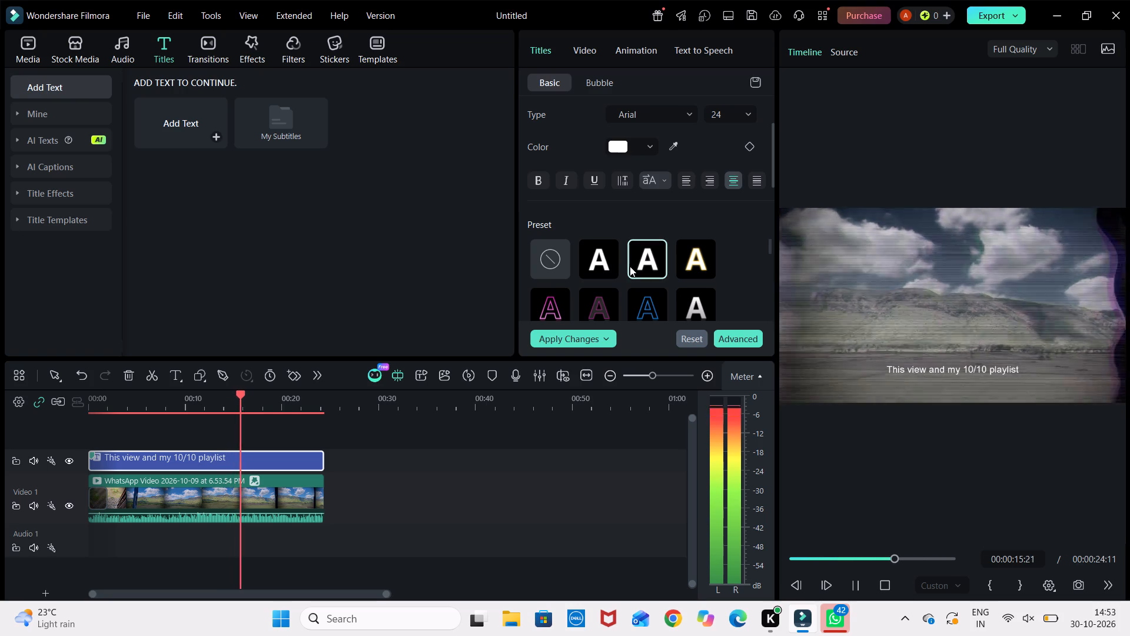
click(630, 266)
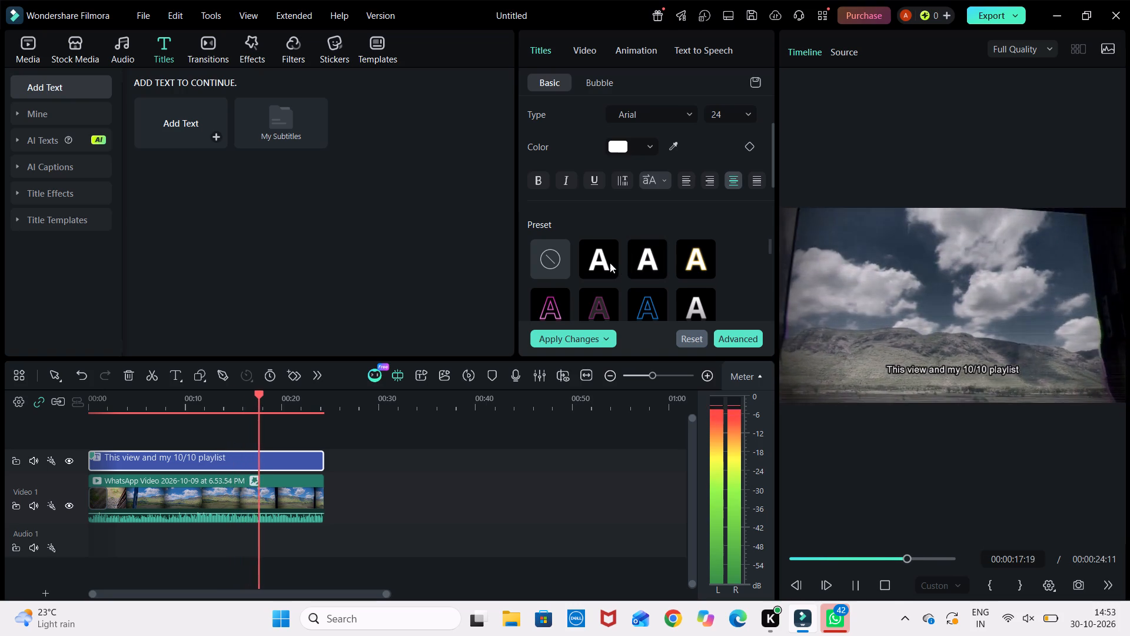
click(608, 262)
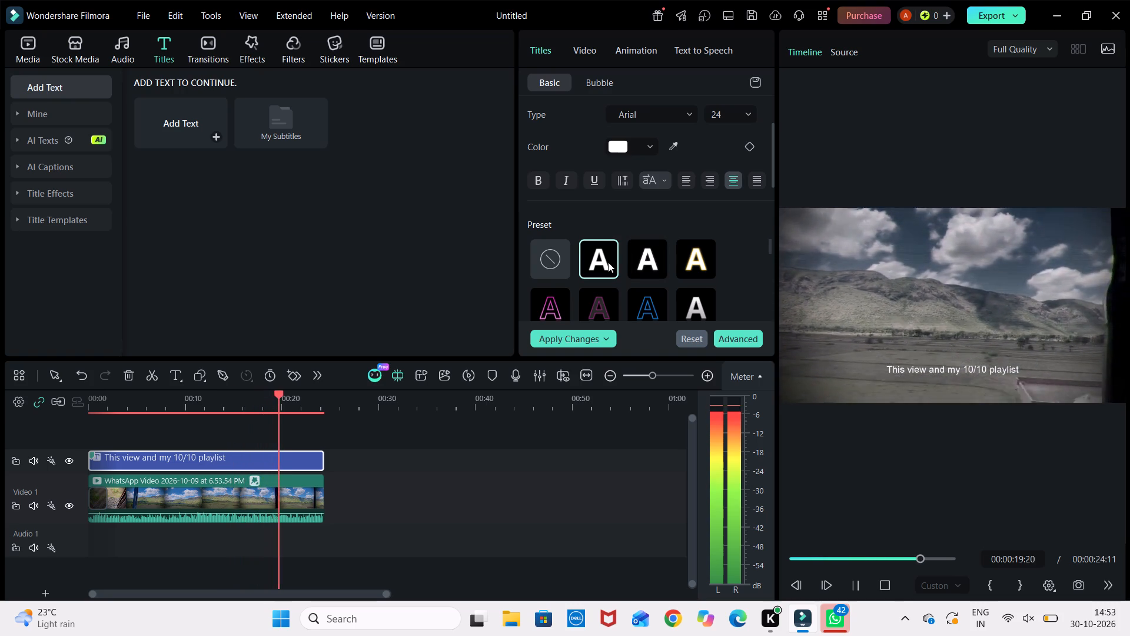
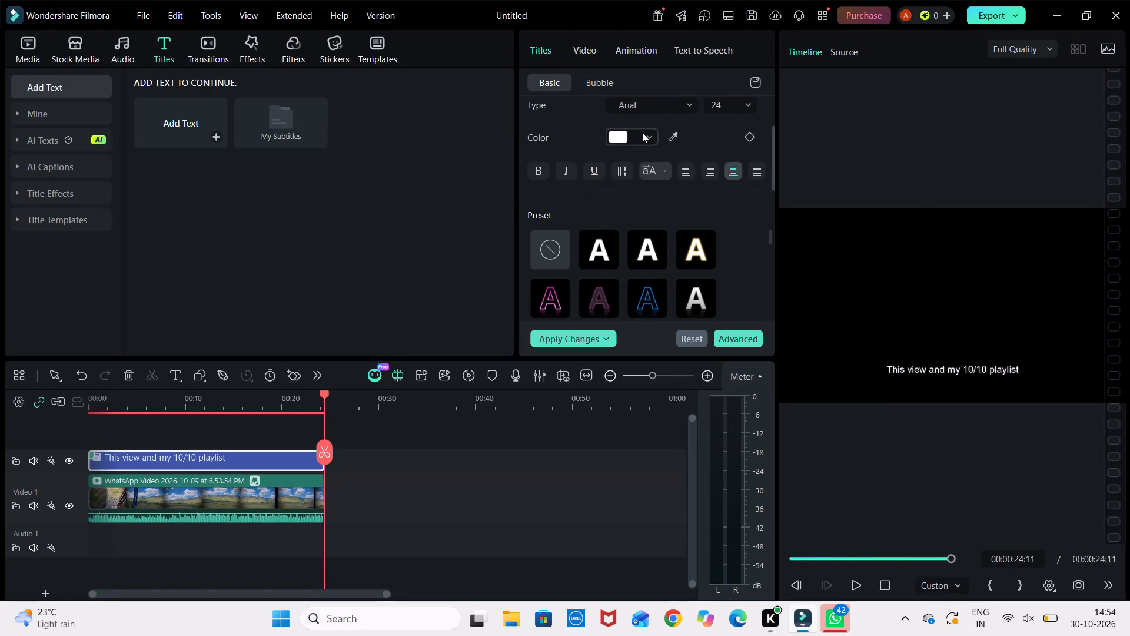
Change the title's font to a heavy slab-serif local font, after trying Archivo Black and Algerian.
click(660, 108)
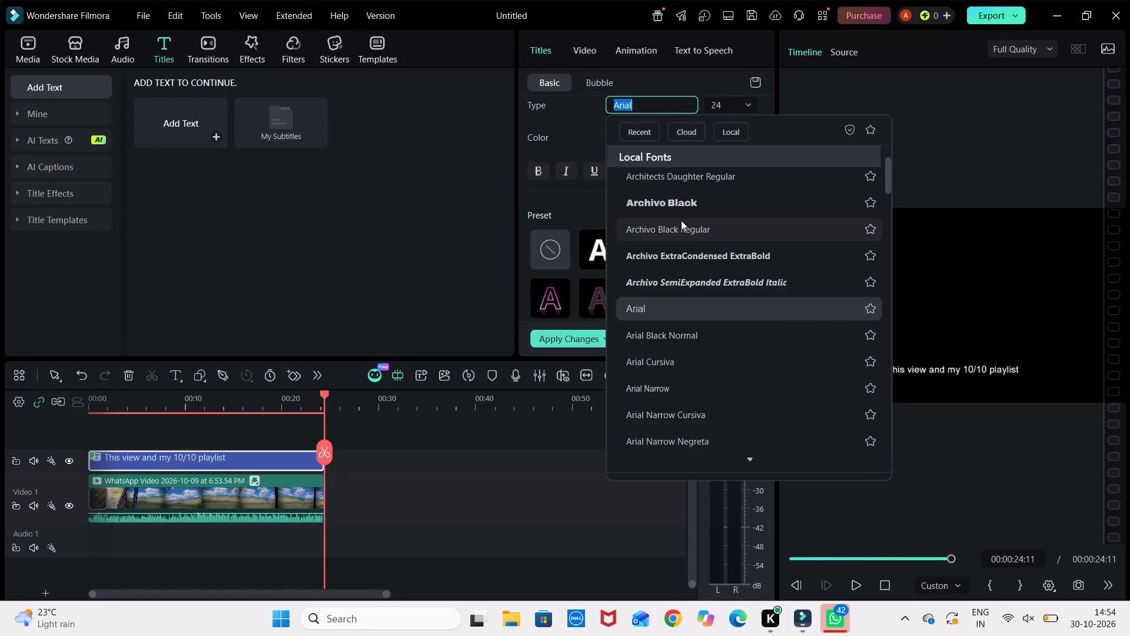
click(692, 206)
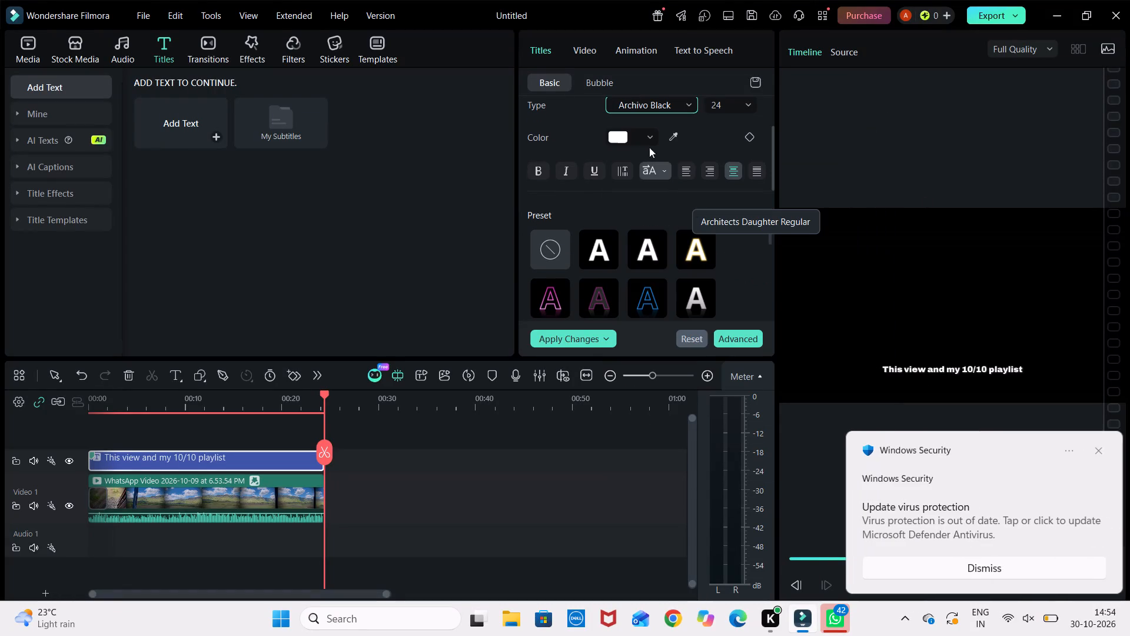
click(647, 106)
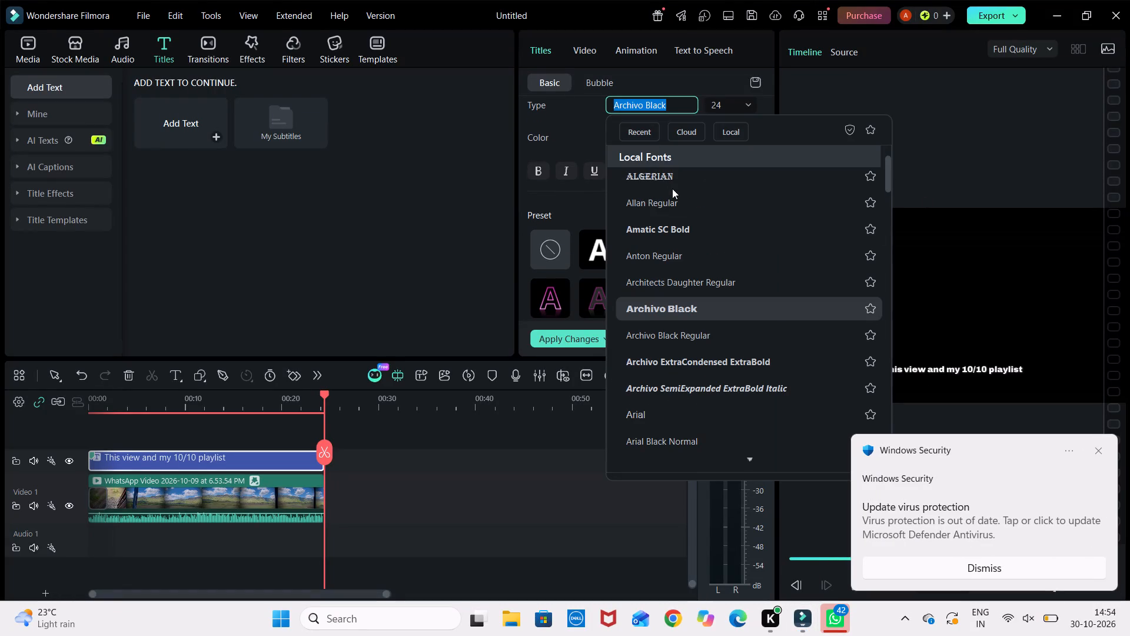
click(676, 175)
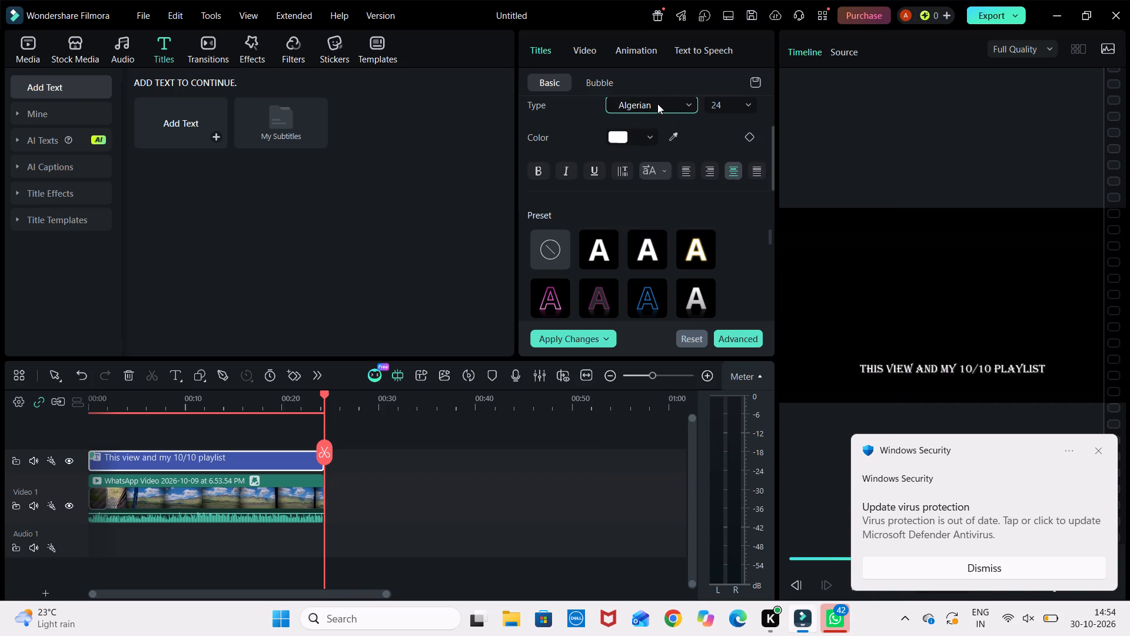
click(657, 104)
click(685, 270)
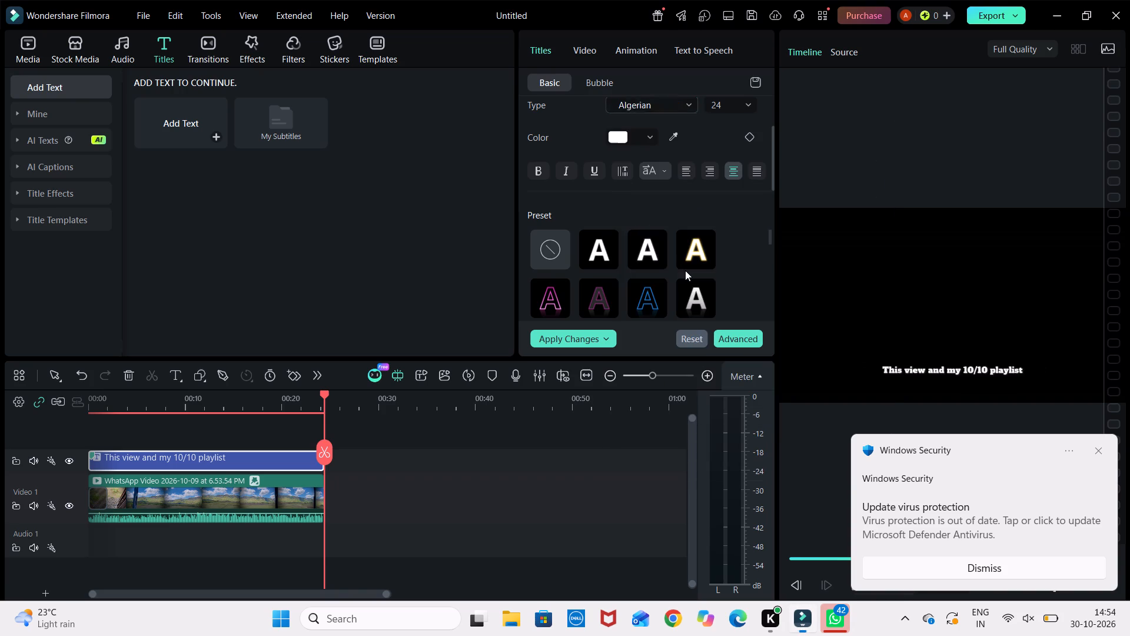
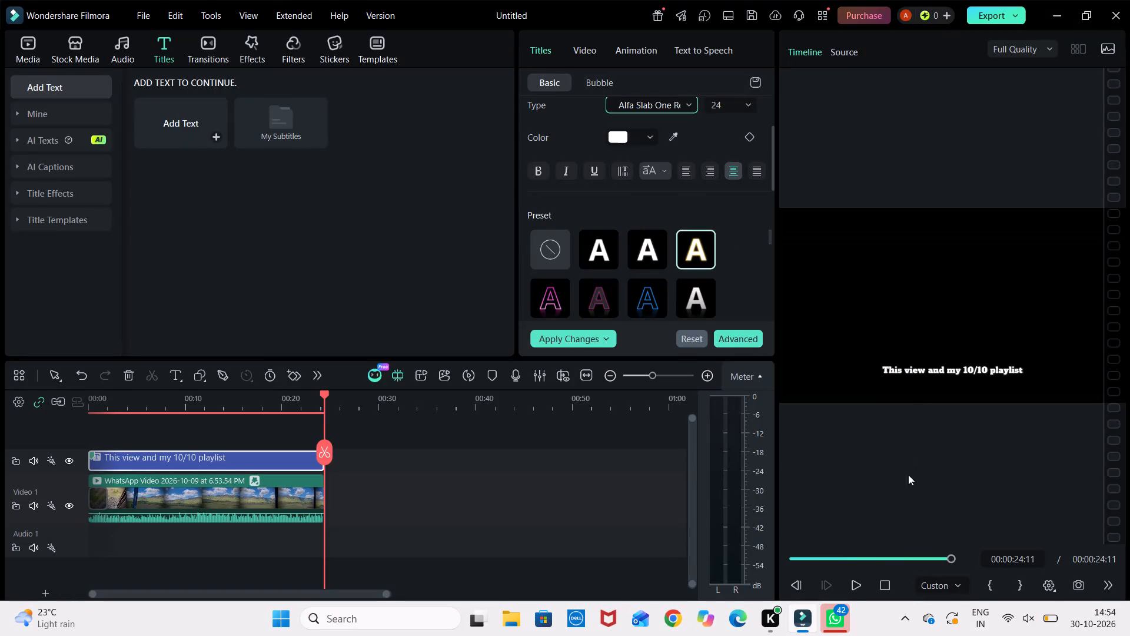
Return the playhead to the start of the timeline and play the video to review the restyled title.
drag(829, 562, 829, 551)
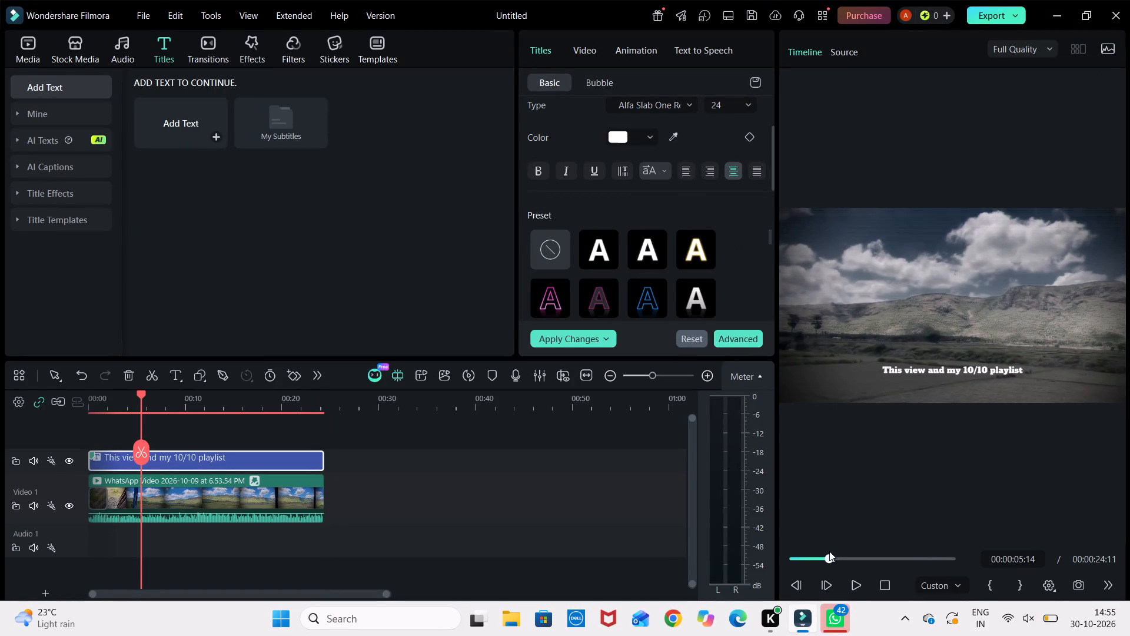
drag(829, 551, 773, 555)
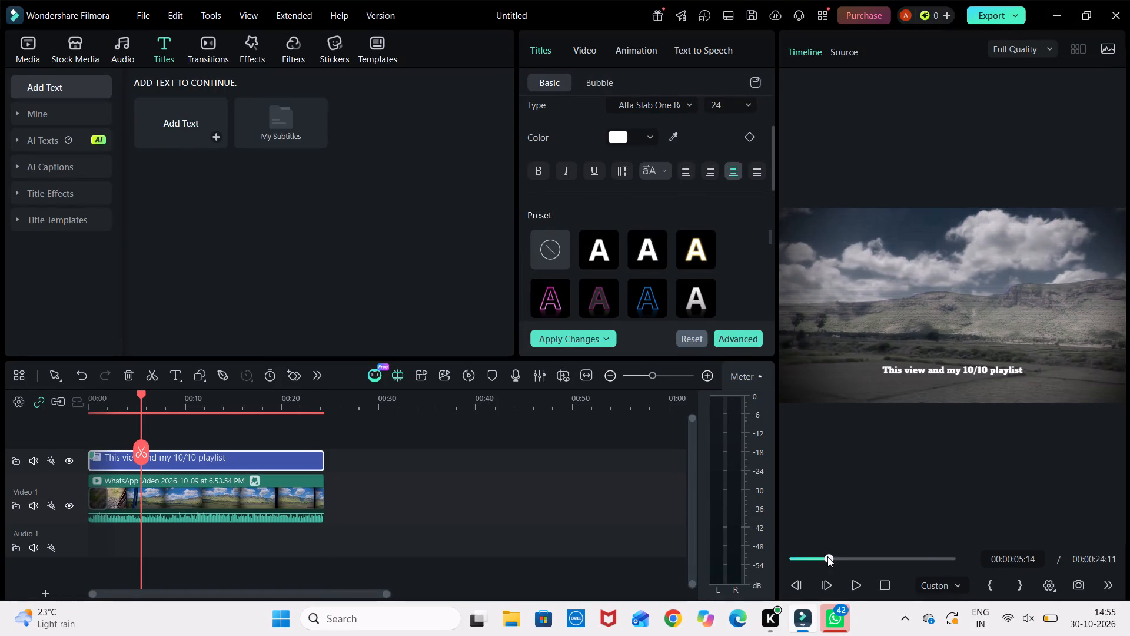
drag(827, 558, 756, 561)
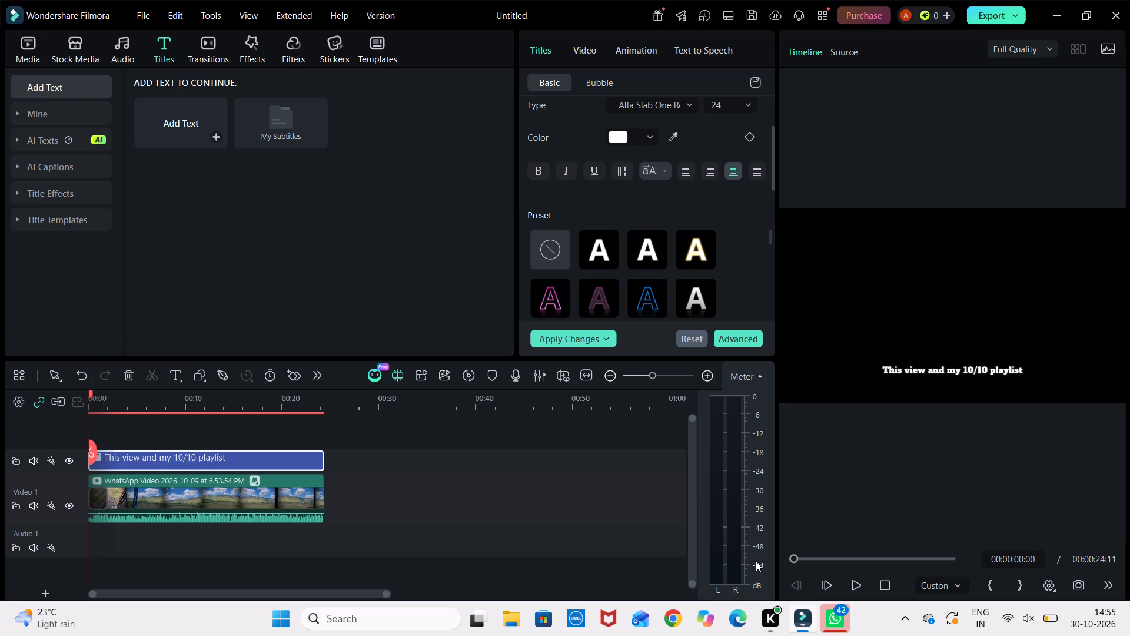
click(859, 585)
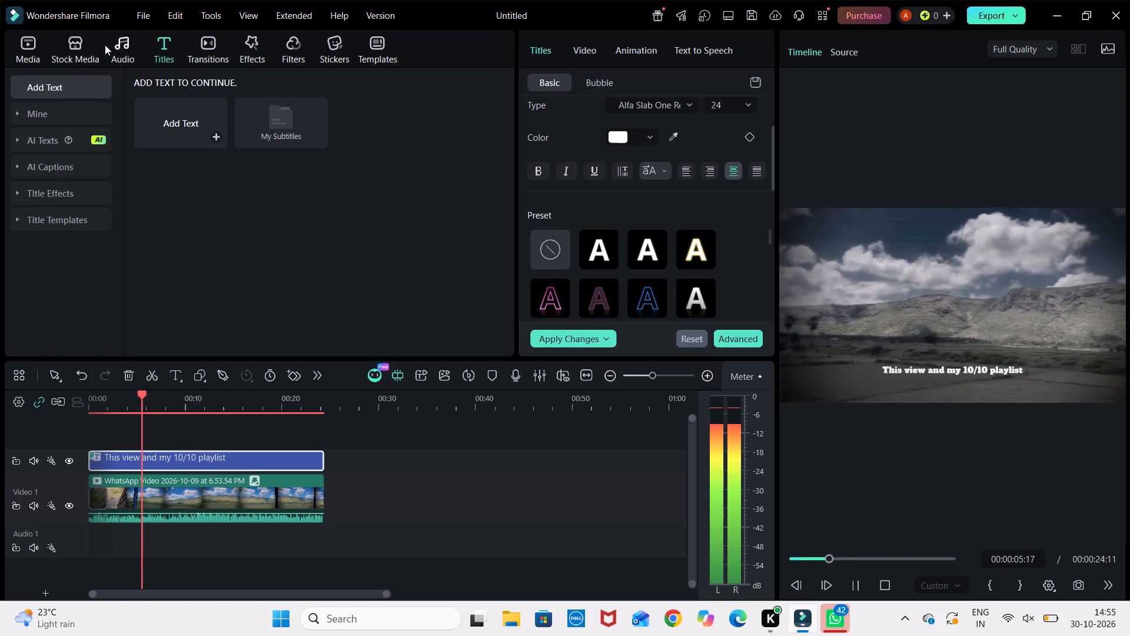
Open the project's media folder containing the imported WhatsApp clip.
click(81, 47)
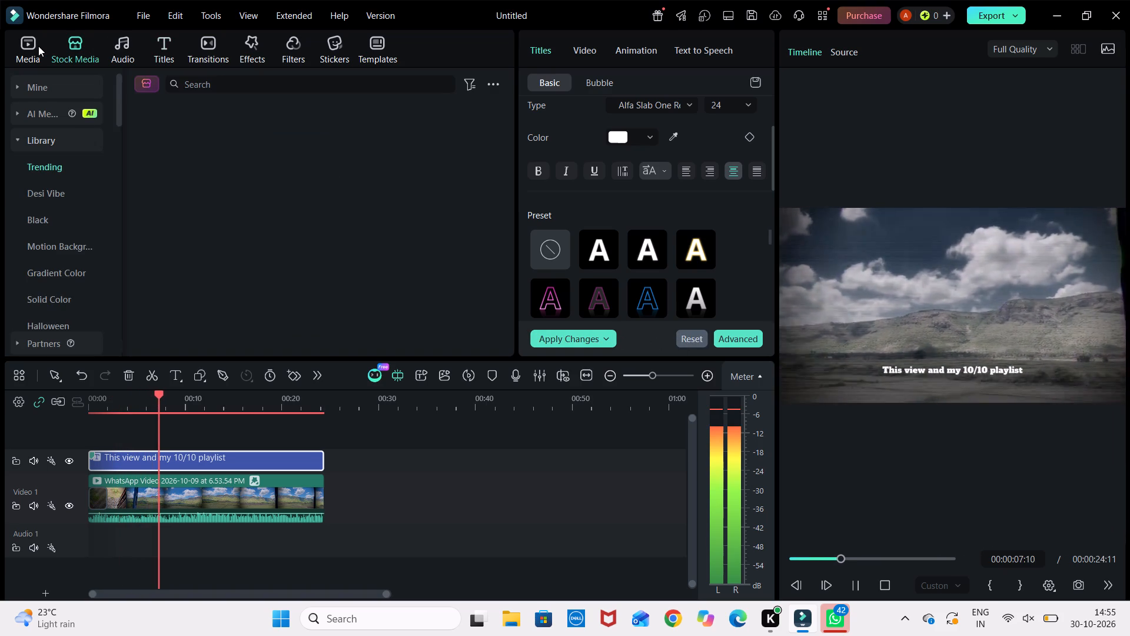
click(38, 46)
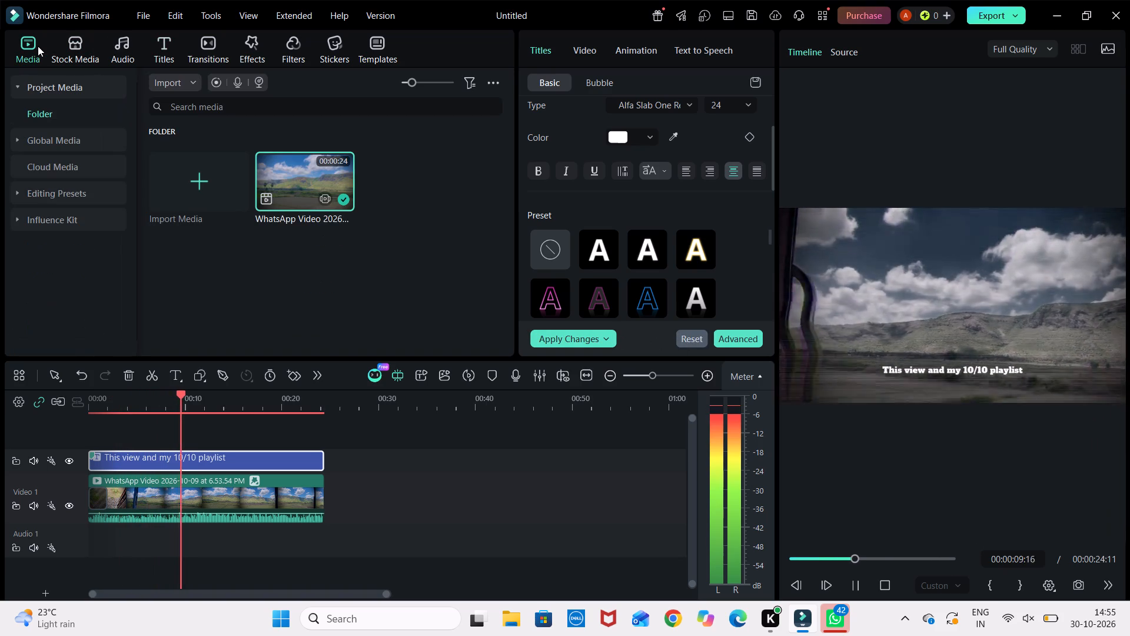
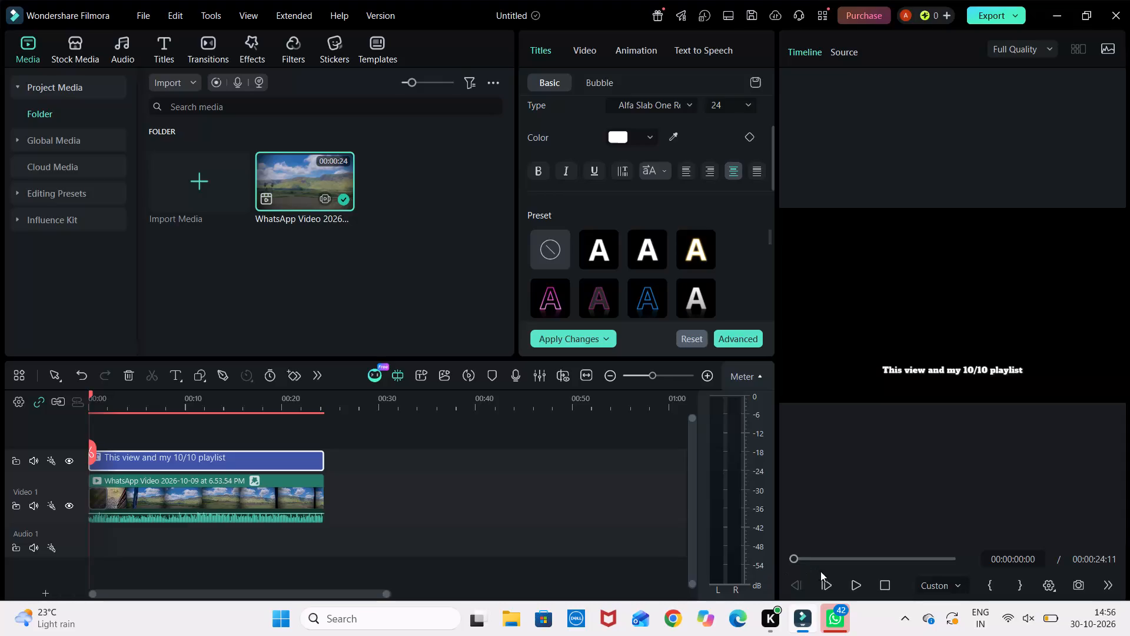
Play the video from the start of the timeline to review the edit.
click(851, 587)
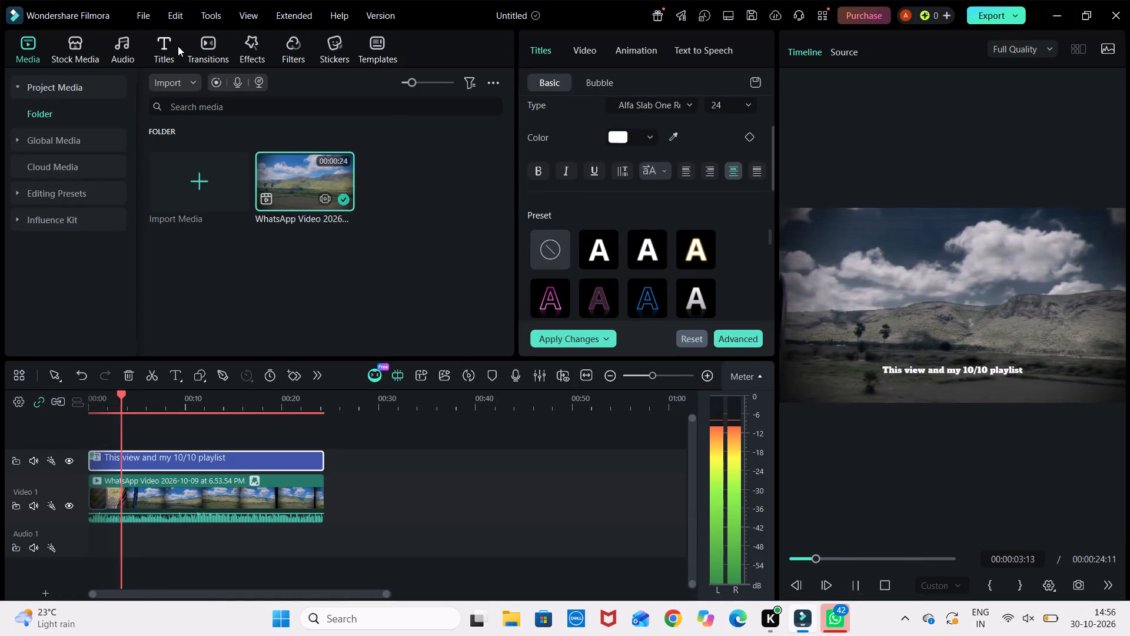
Add the Wormhole 3 transition to the end of the video clip and apply it to all clips.
click(202, 45)
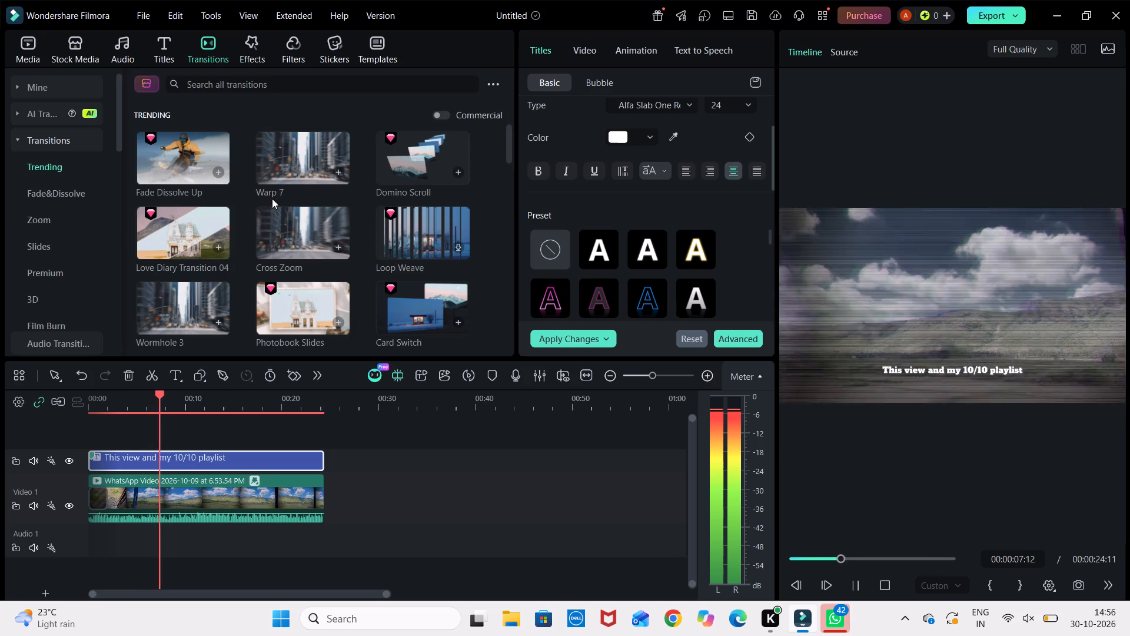
click(190, 318)
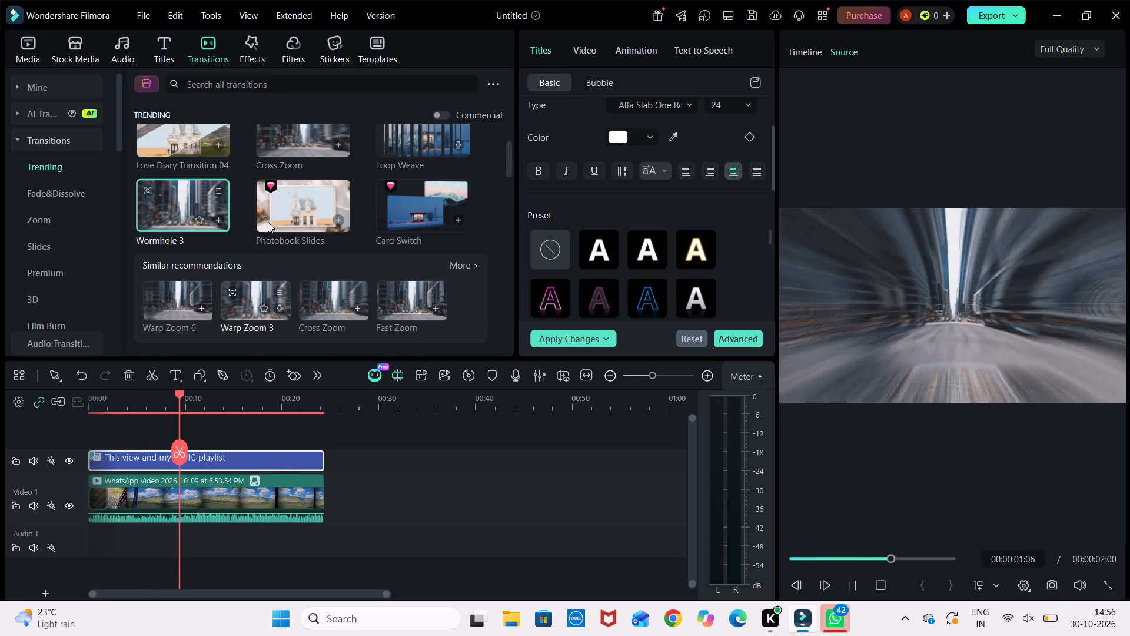
drag(281, 216, 293, 490)
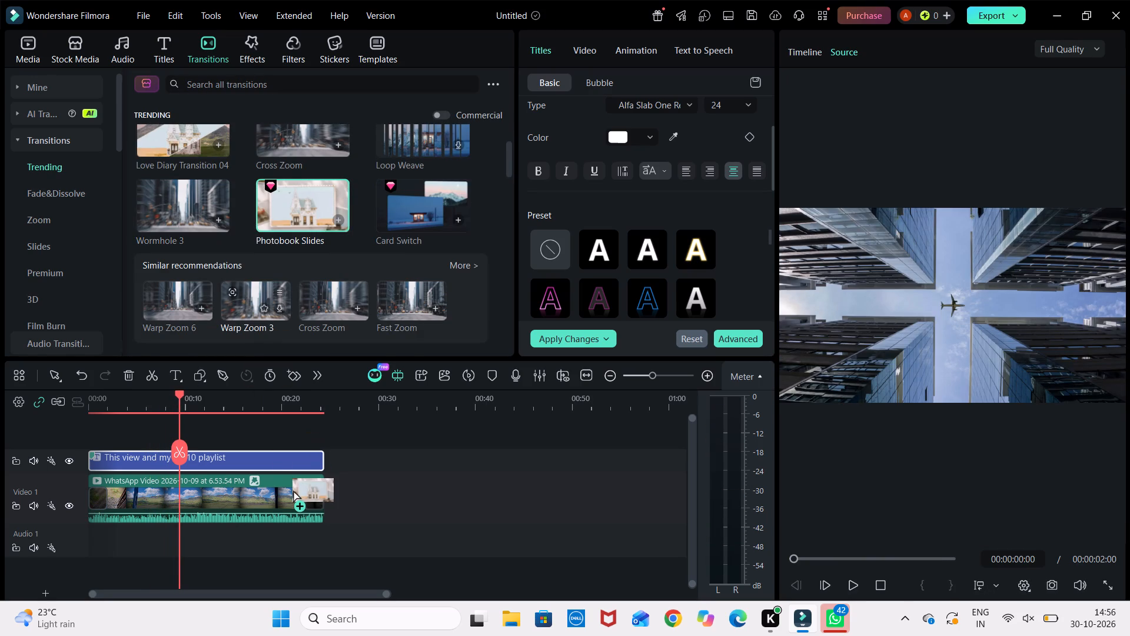
drag(293, 490, 294, 219)
drag(204, 200, 290, 492)
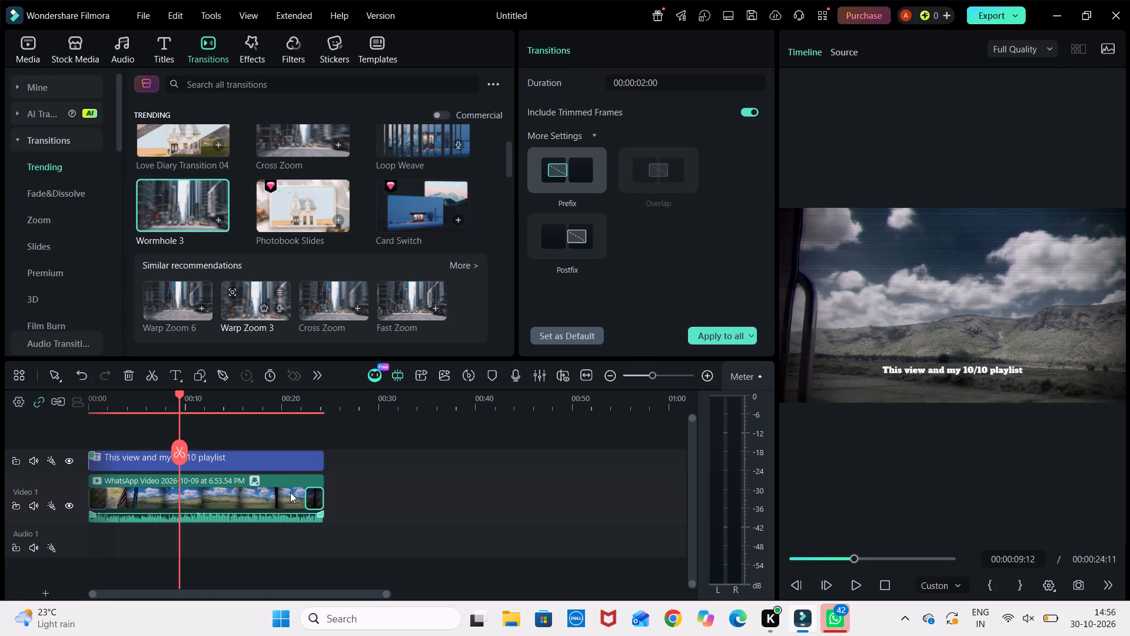
click(730, 337)
Return the playhead to the start of the timeline and play the video to review the closing transition.
drag(849, 557, 793, 558)
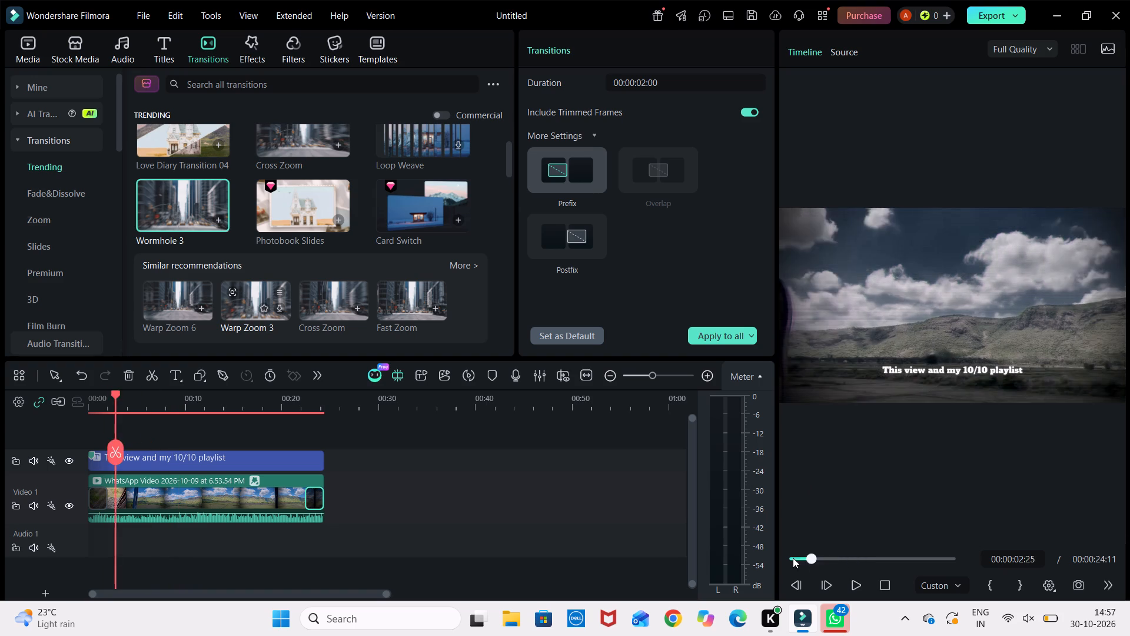
drag(793, 558, 767, 557)
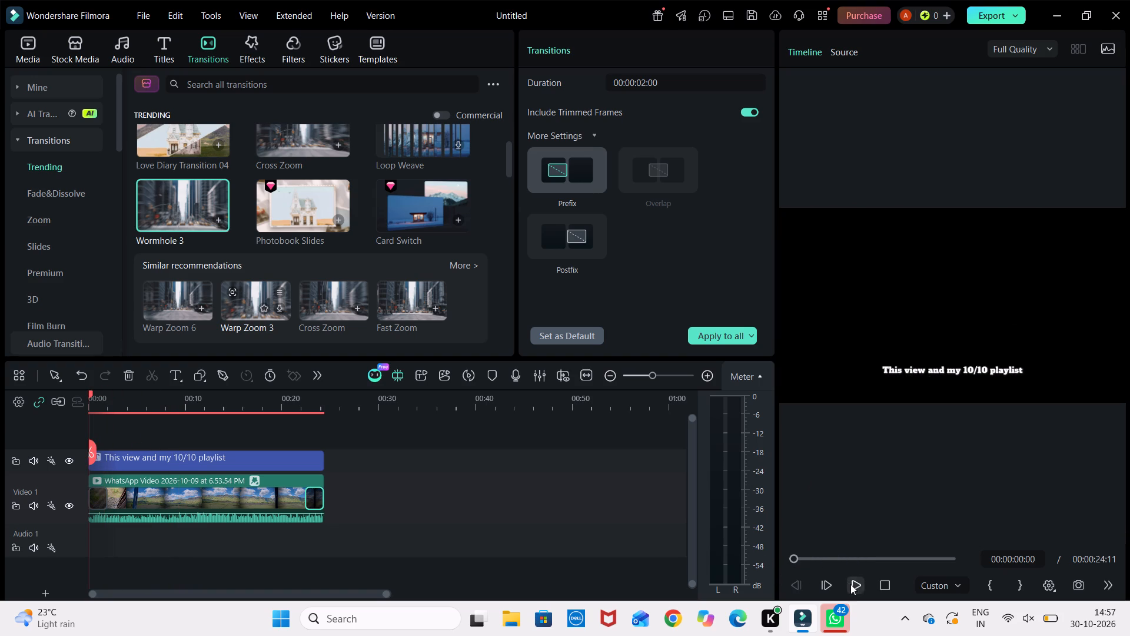
click(850, 584)
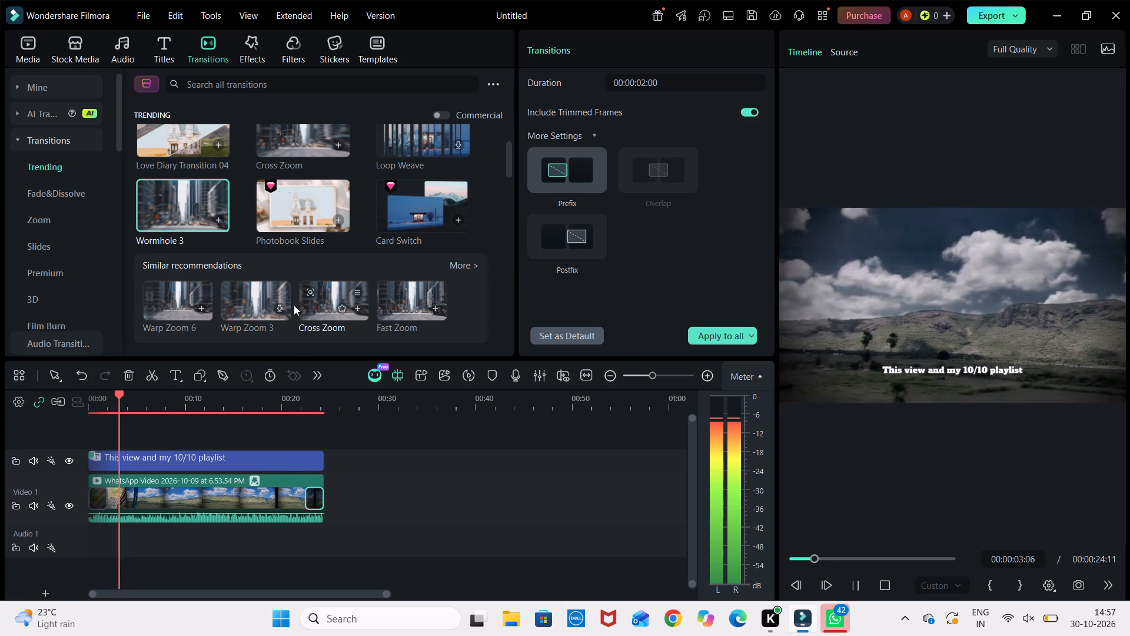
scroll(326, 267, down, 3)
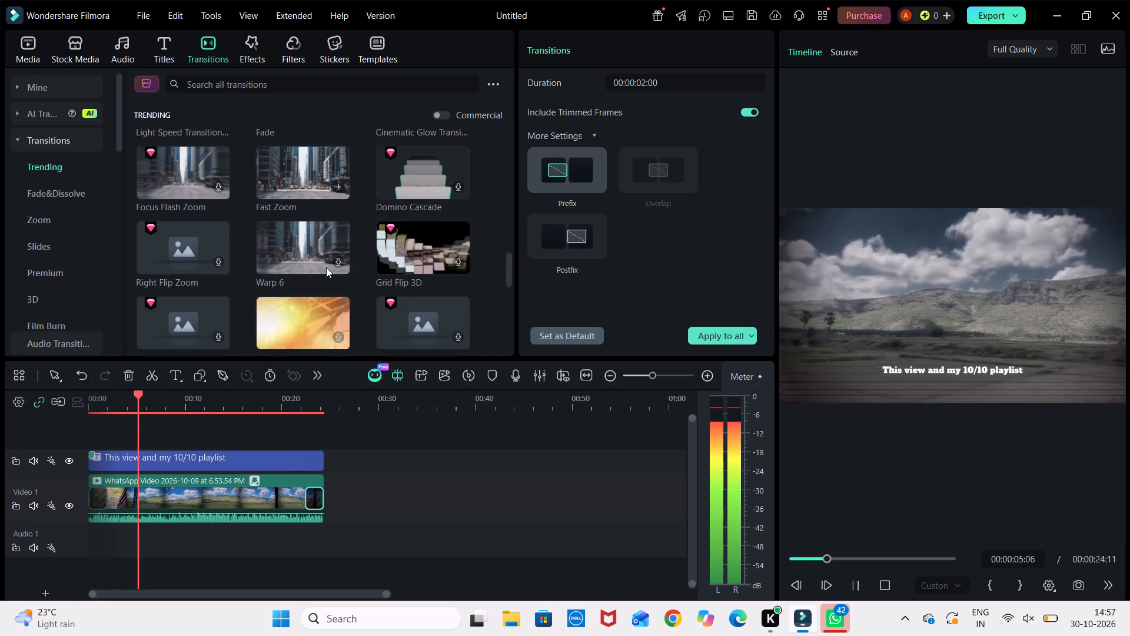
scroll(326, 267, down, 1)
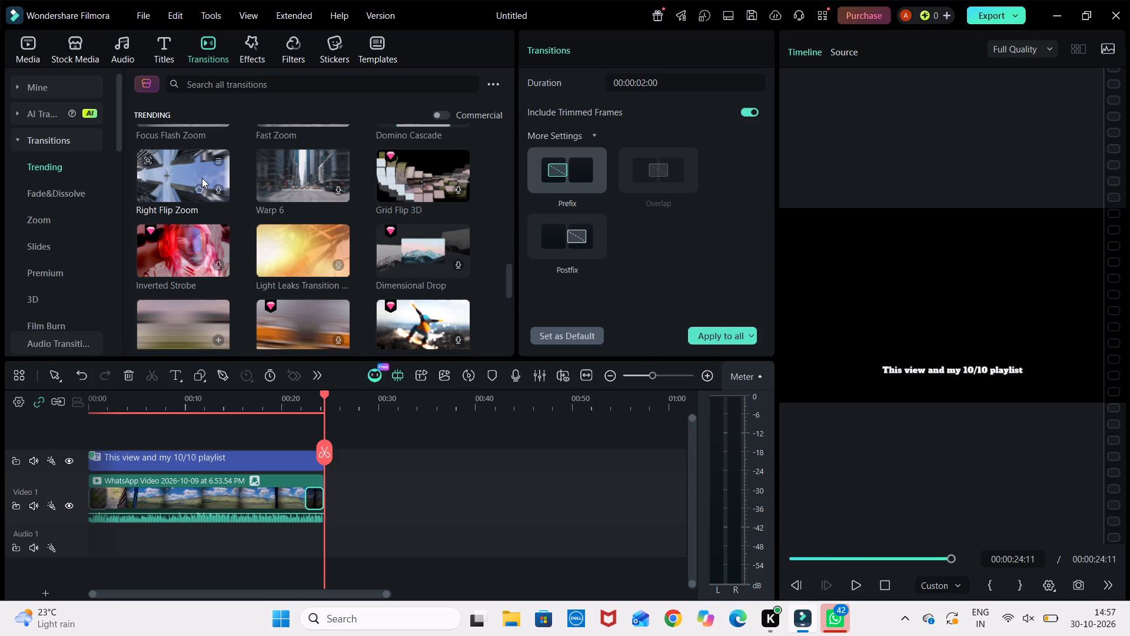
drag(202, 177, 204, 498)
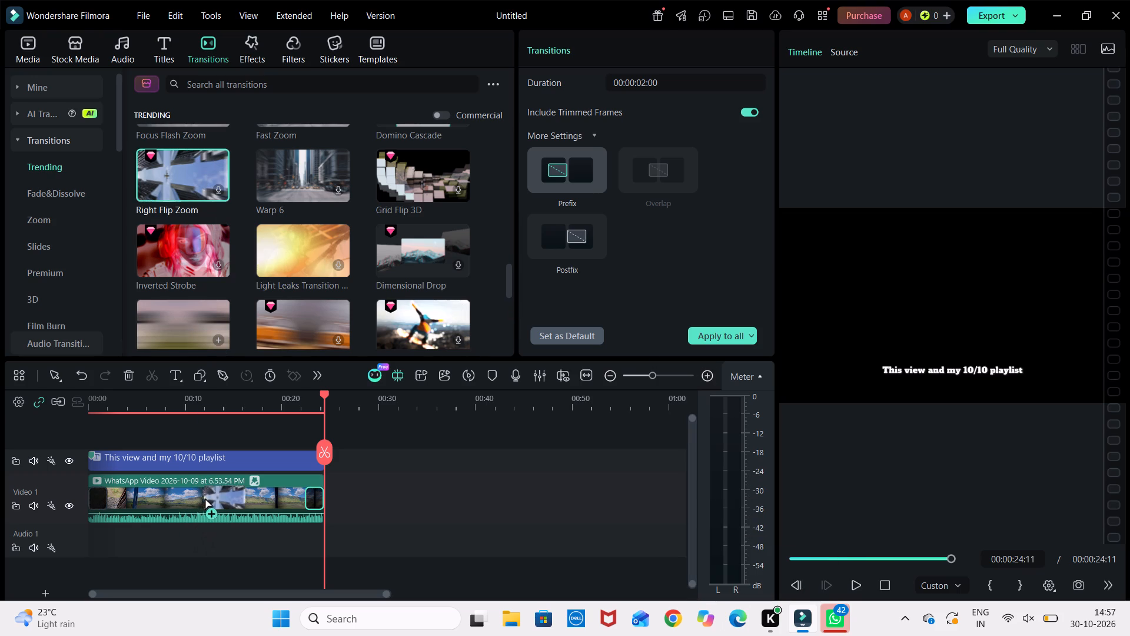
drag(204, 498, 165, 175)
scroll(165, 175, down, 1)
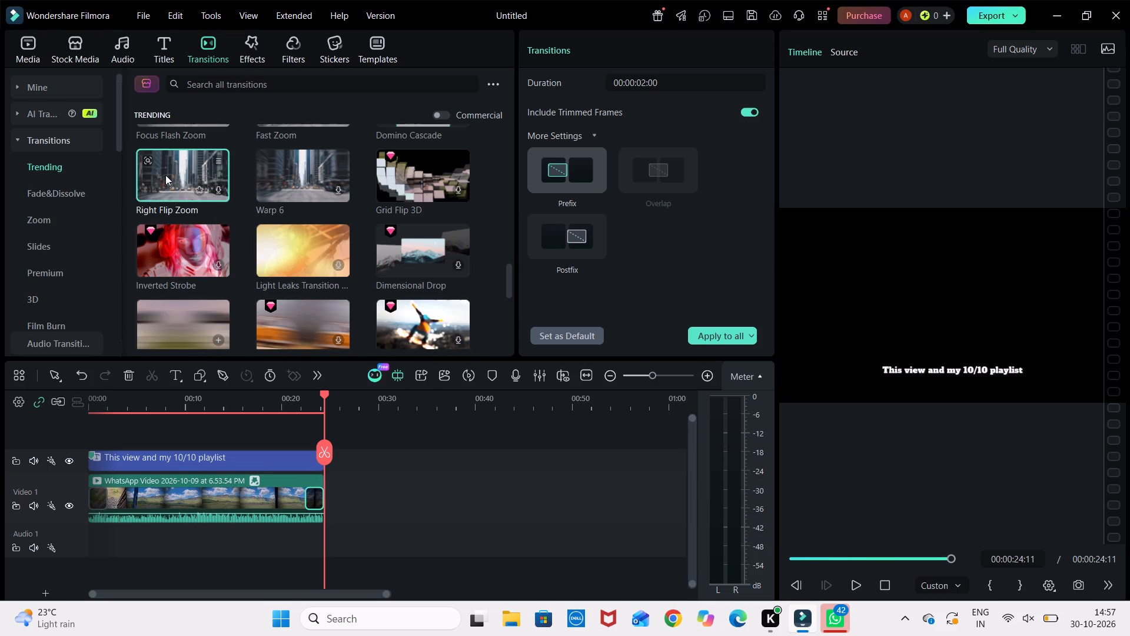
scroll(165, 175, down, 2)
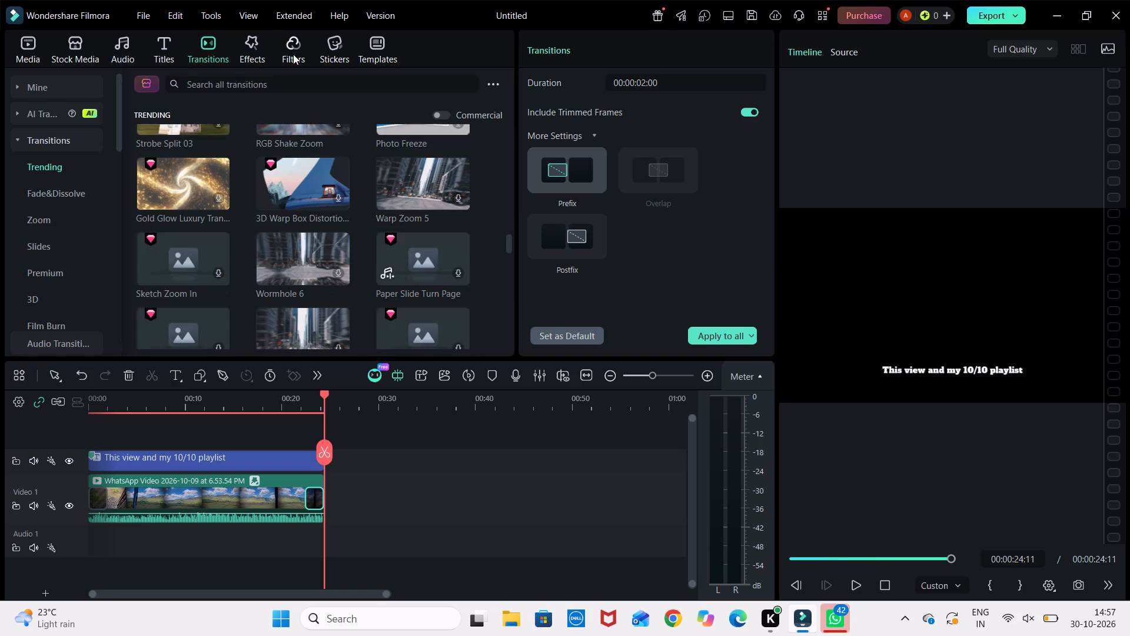
Place the neon Thanks for Watching sticker directly after the video clip and shorten it to about 1 second.
click(338, 48)
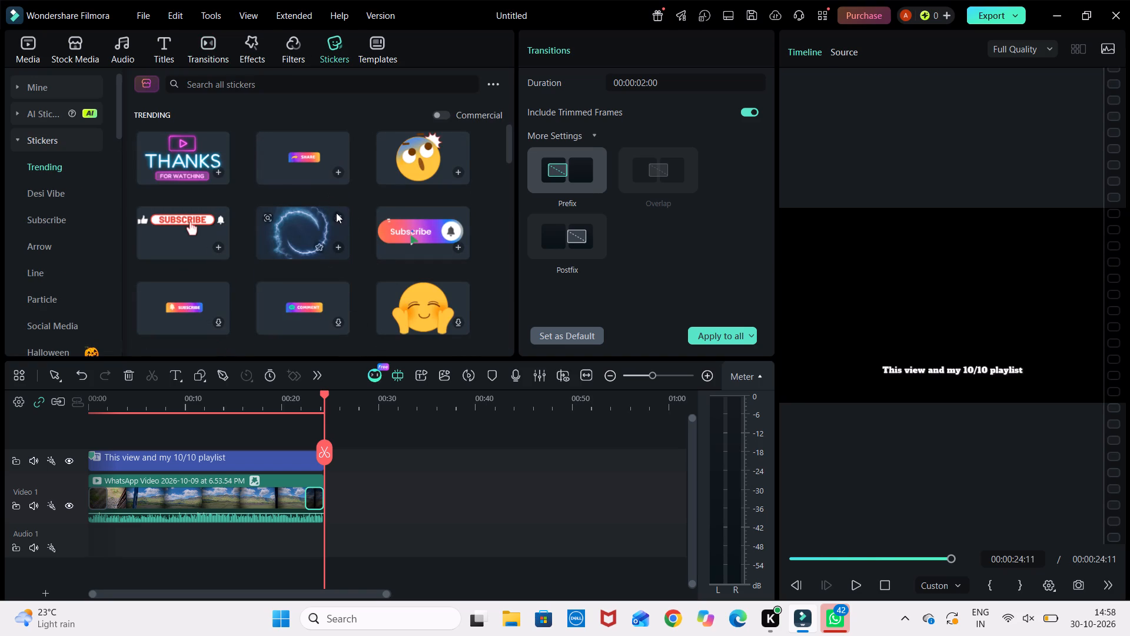
drag(195, 160, 251, 343)
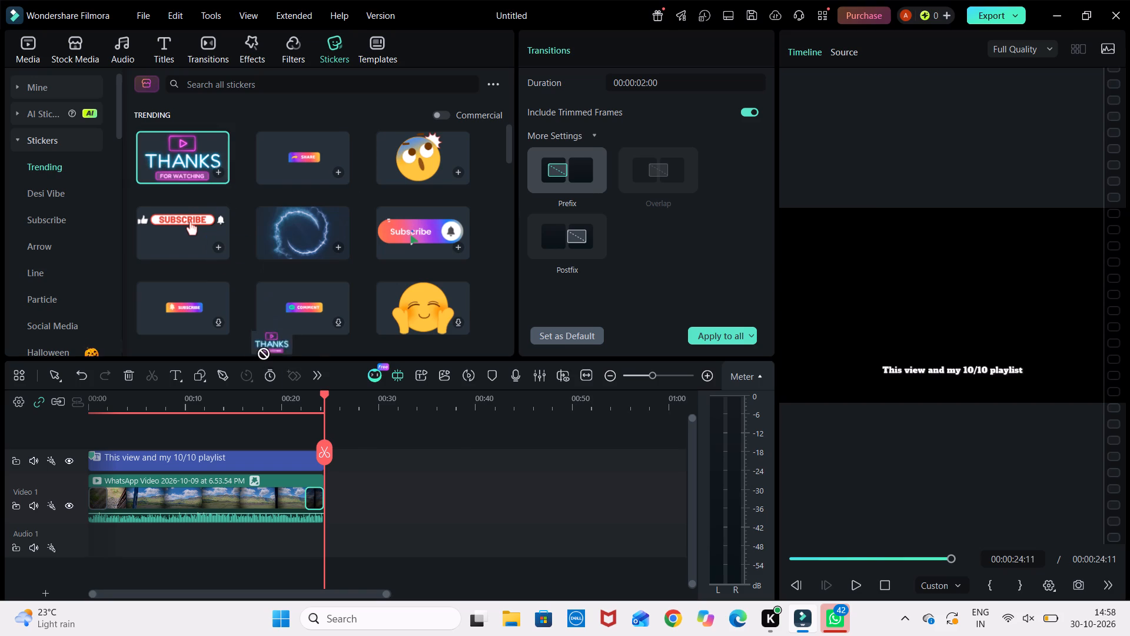
drag(251, 343, 321, 491)
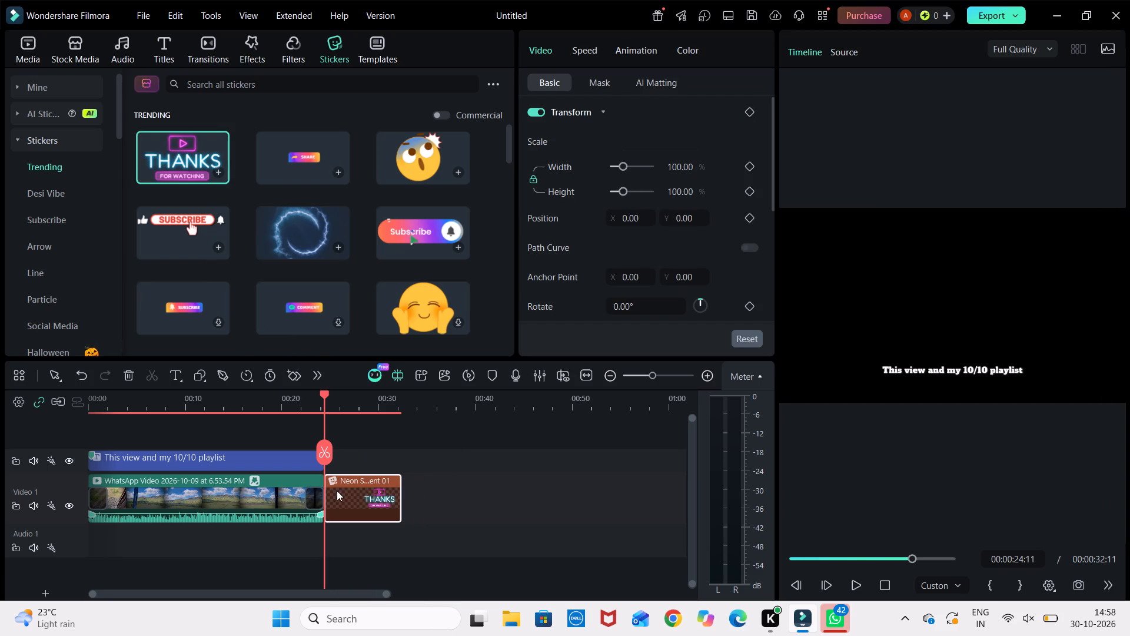
drag(400, 498, 373, 496)
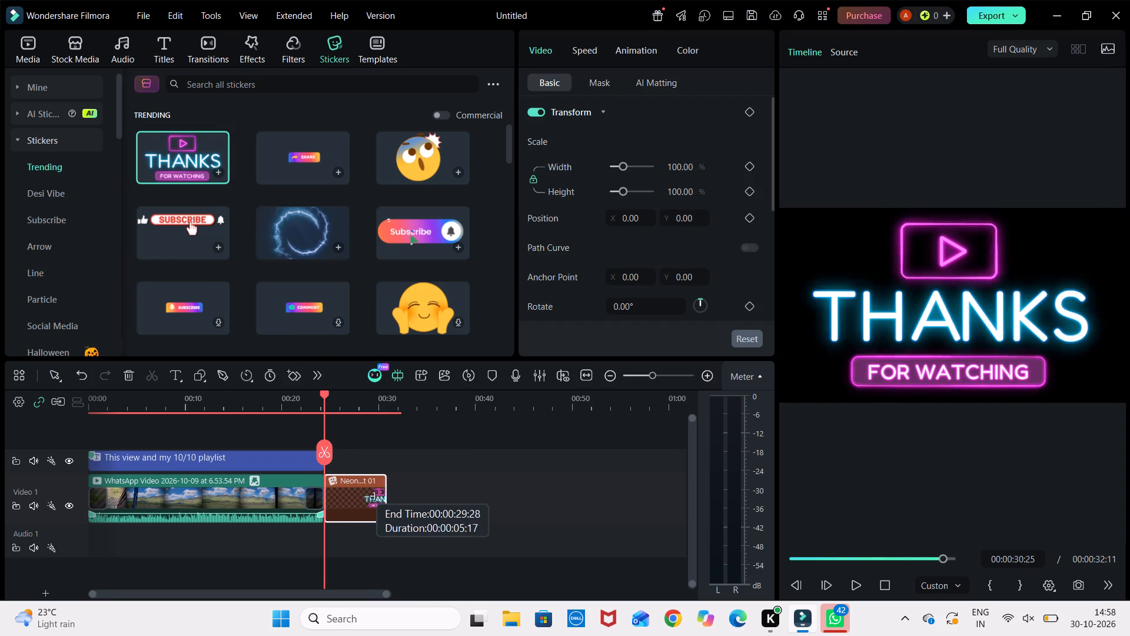
drag(373, 496, 333, 506)
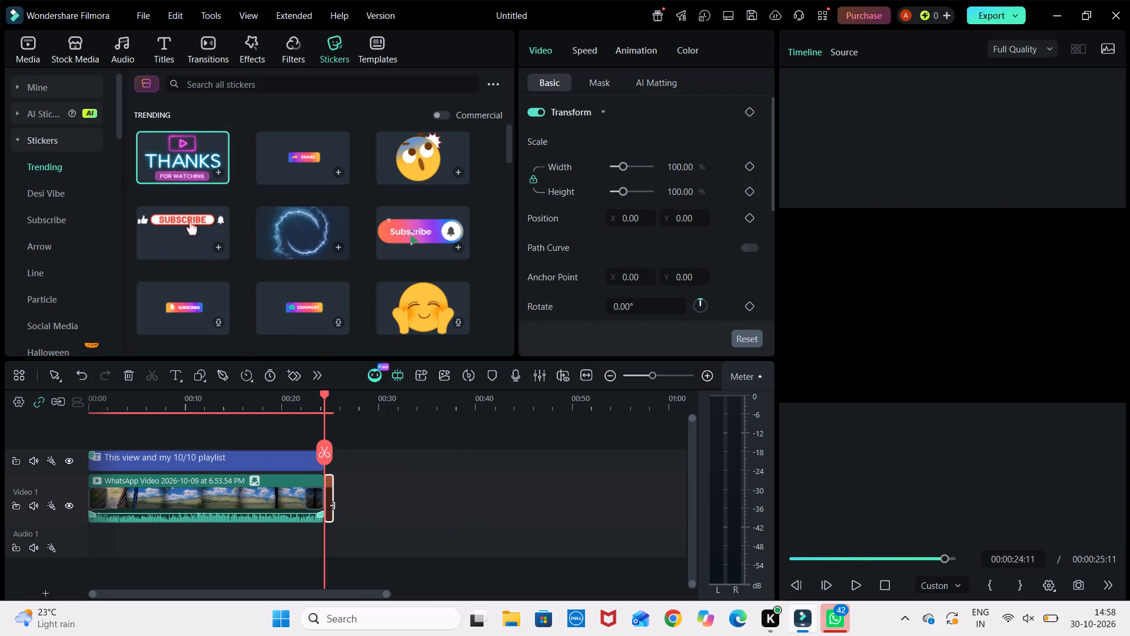
Move the playhead back to near the start of the timeline and play the video to review the added sticker.
click(852, 563)
drag(852, 563, 799, 562)
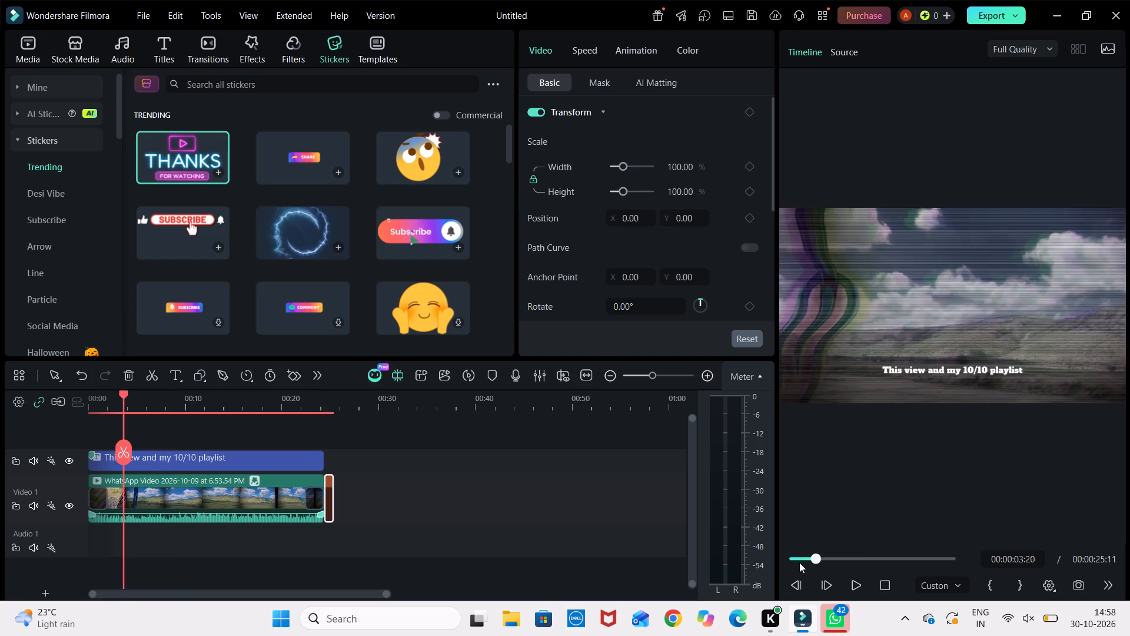
drag(799, 562, 796, 562)
click(859, 587)
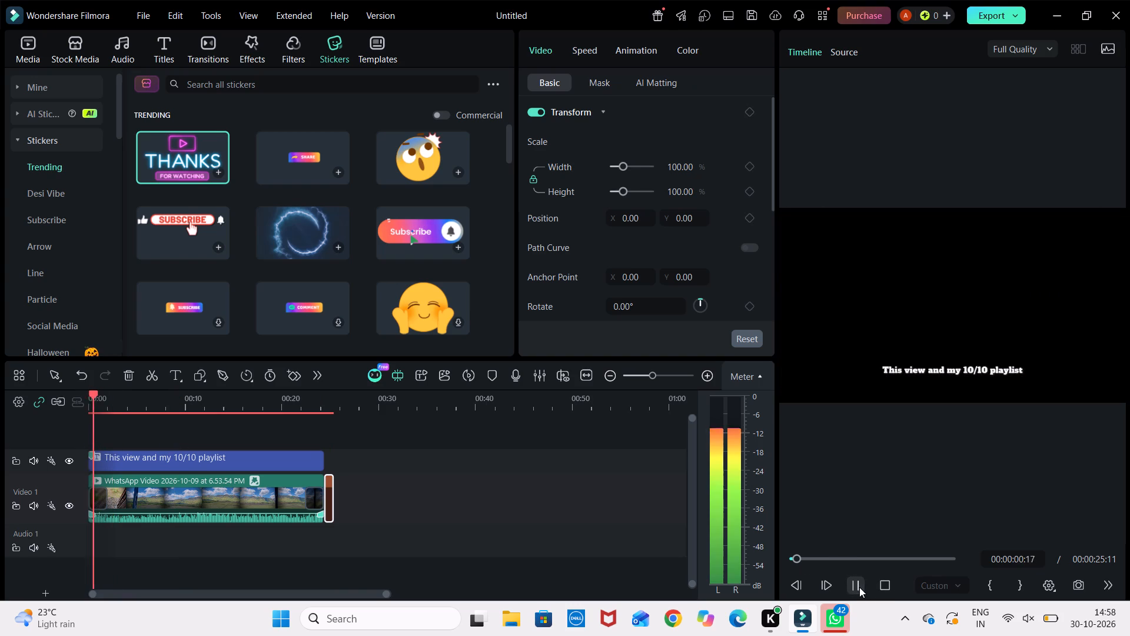
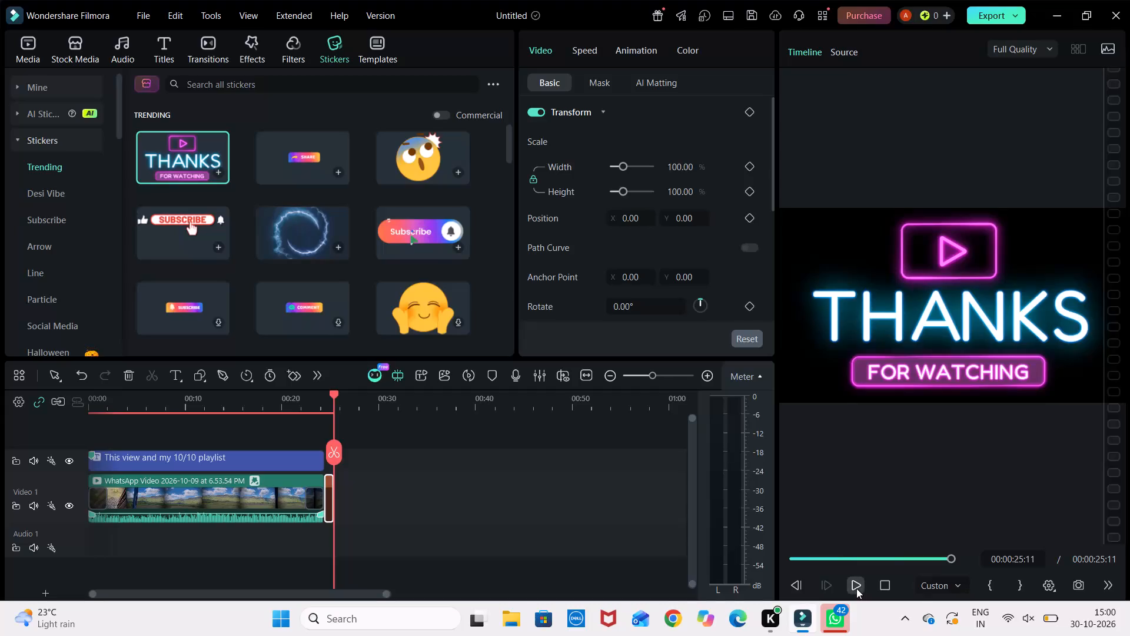
Skip forward through the playing preview in stages to about 16 seconds to review the edited video.
click(820, 554)
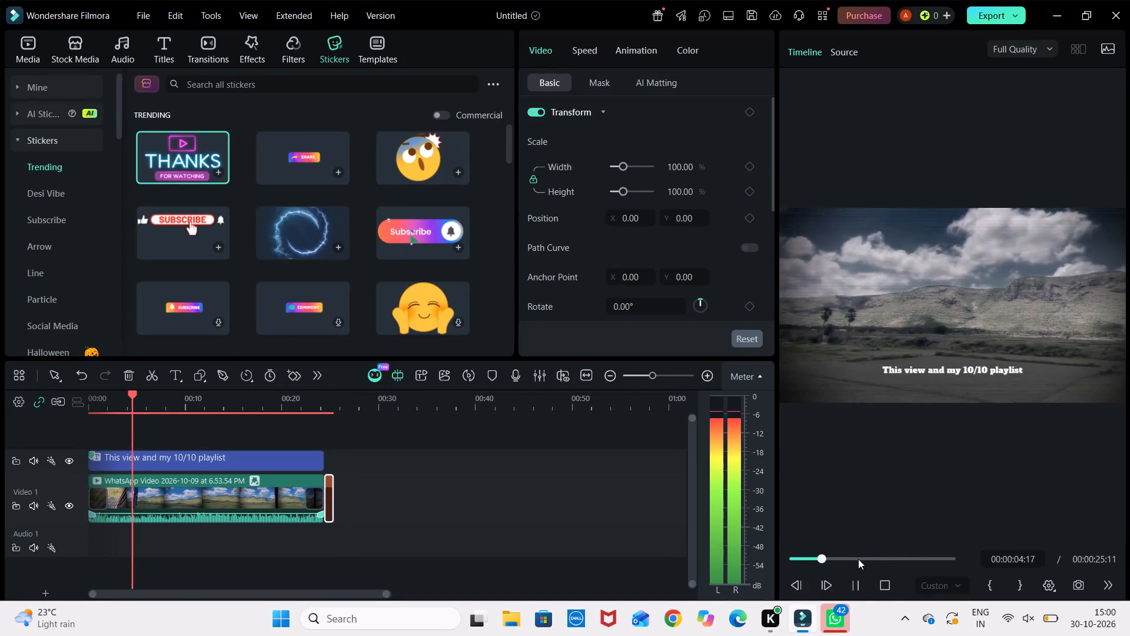
click(858, 559)
click(893, 556)
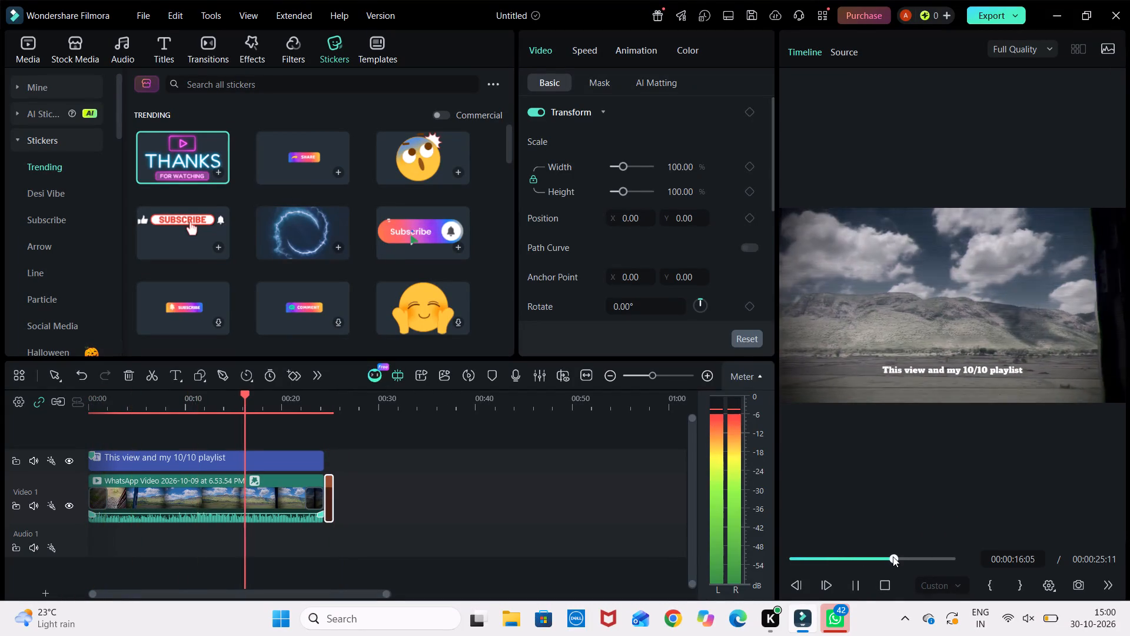
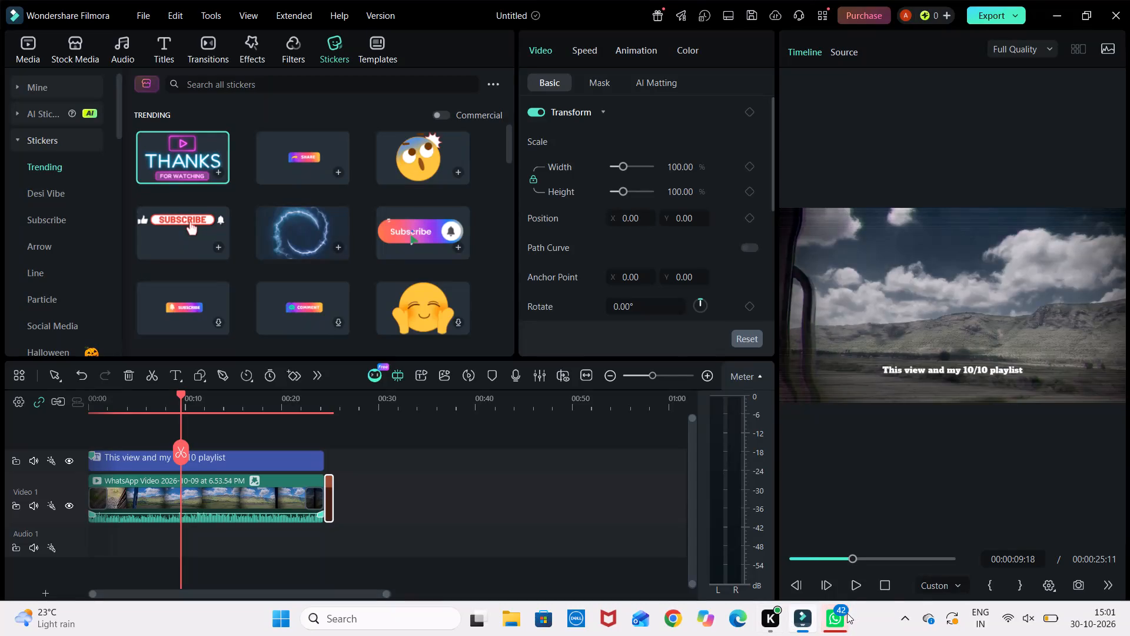
Switch from the video editor to WhatsApp and bring its chat list into view.
click(841, 614)
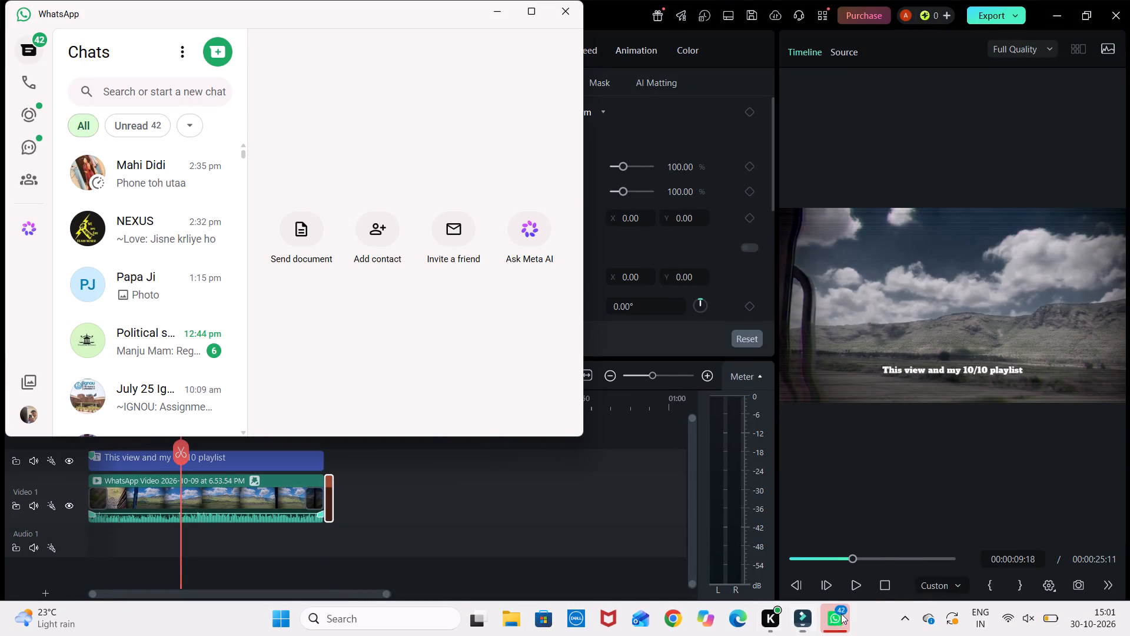
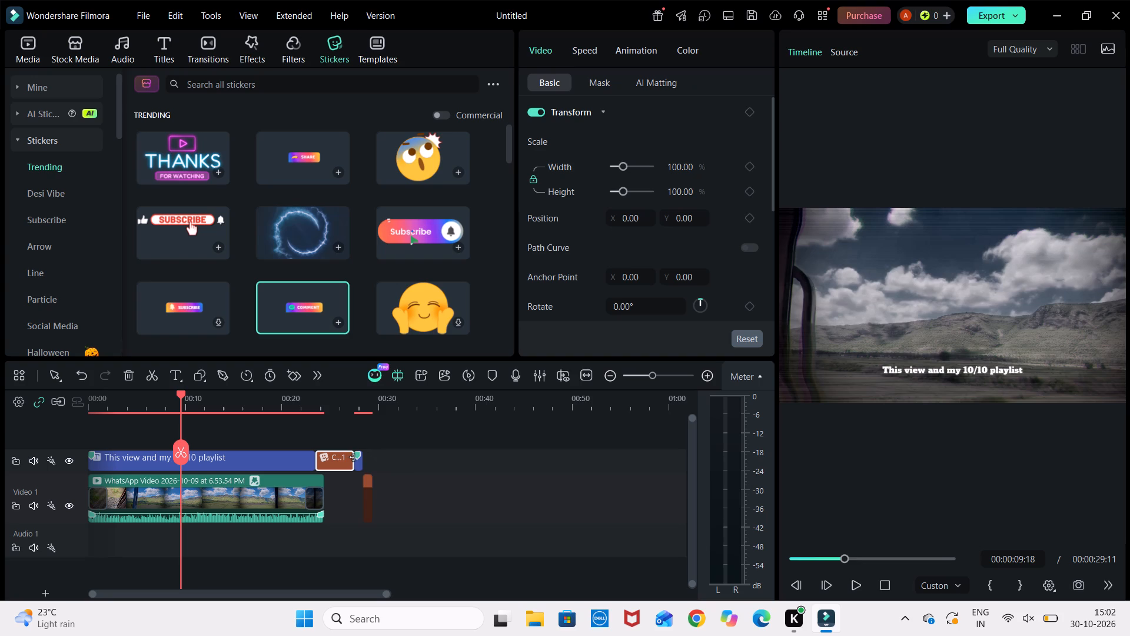
Shorten the comment sticker clip after the title to about 1 second and play the timeline through to its end.
drag(353, 458, 323, 459)
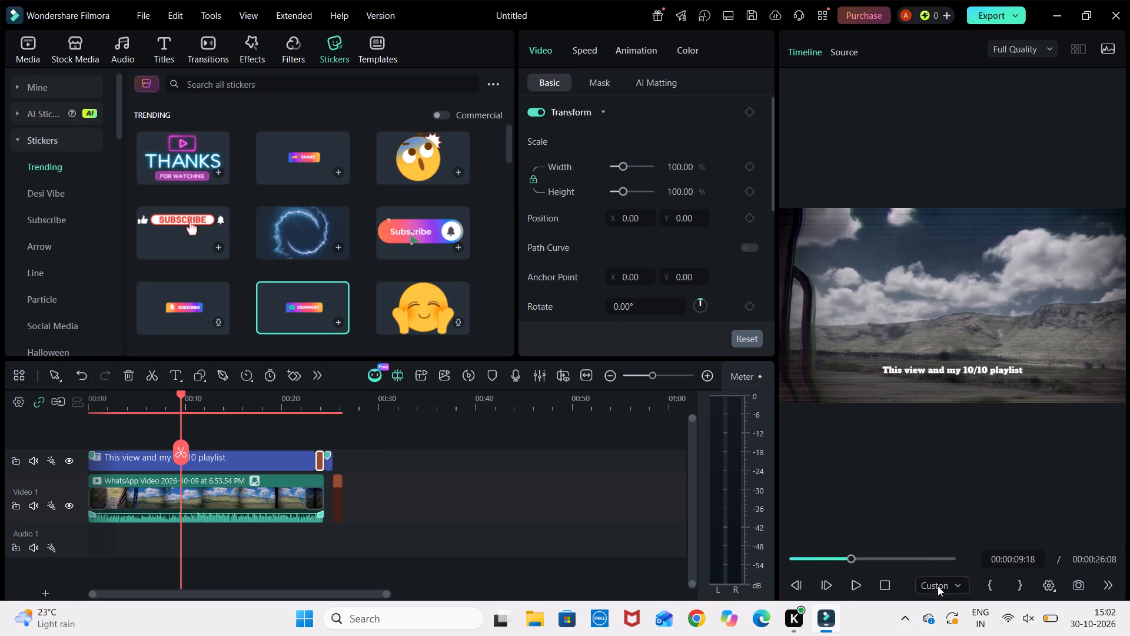
click(849, 587)
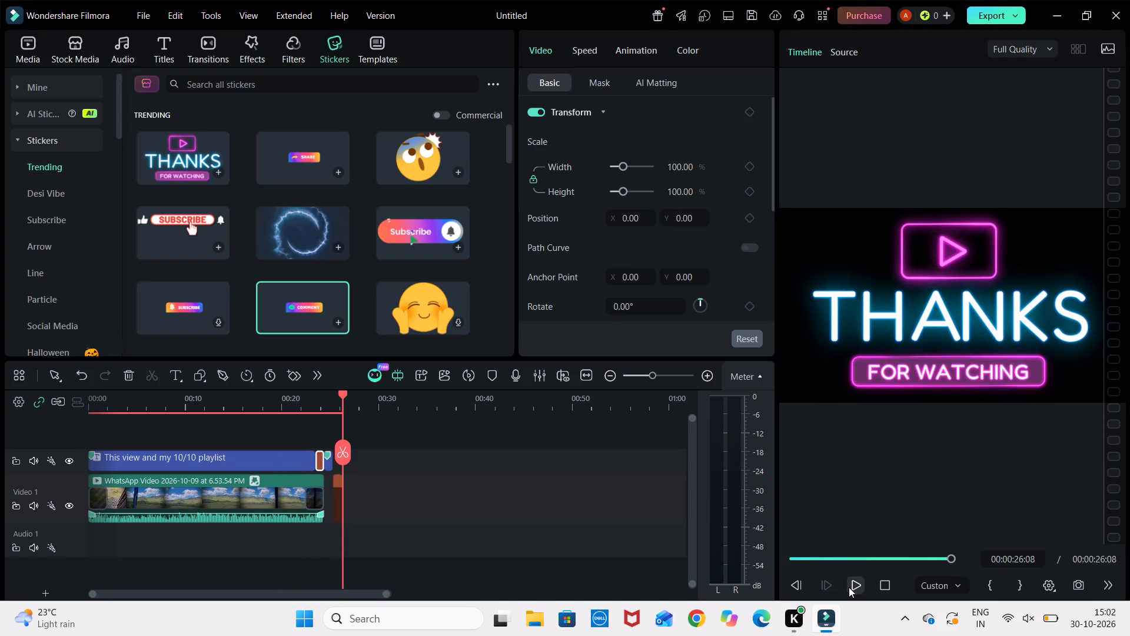
Delete the short leftover title piece after the comment sticker and play back the ending.
click(328, 464)
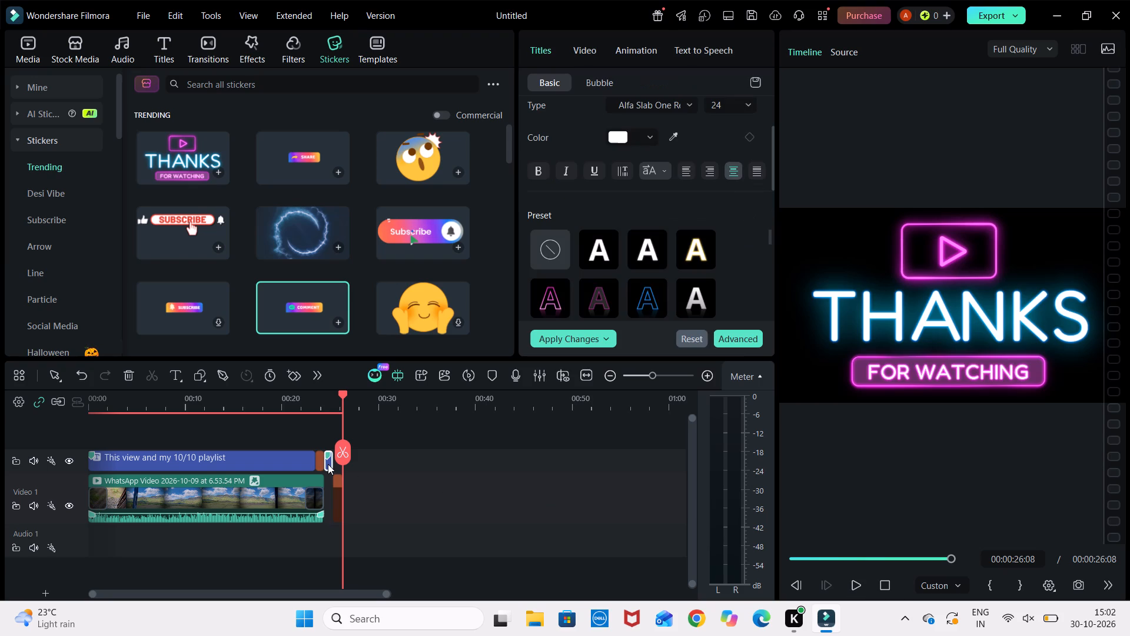
key(Delete)
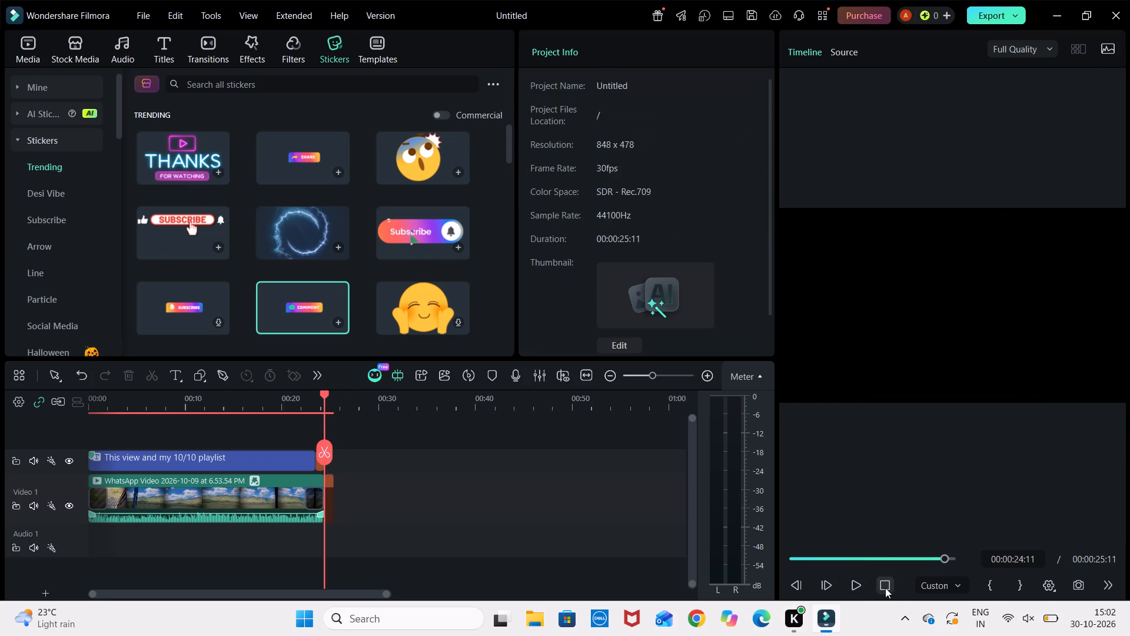
click(862, 585)
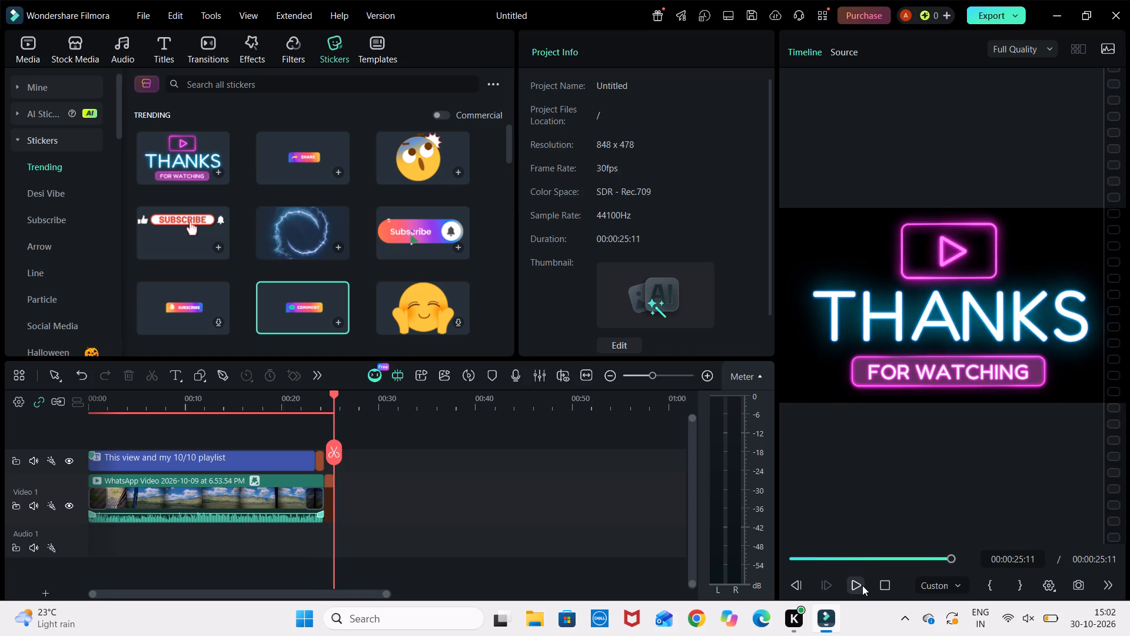
Close the Filmora video editor.
click(1129, 0)
click(1113, 15)
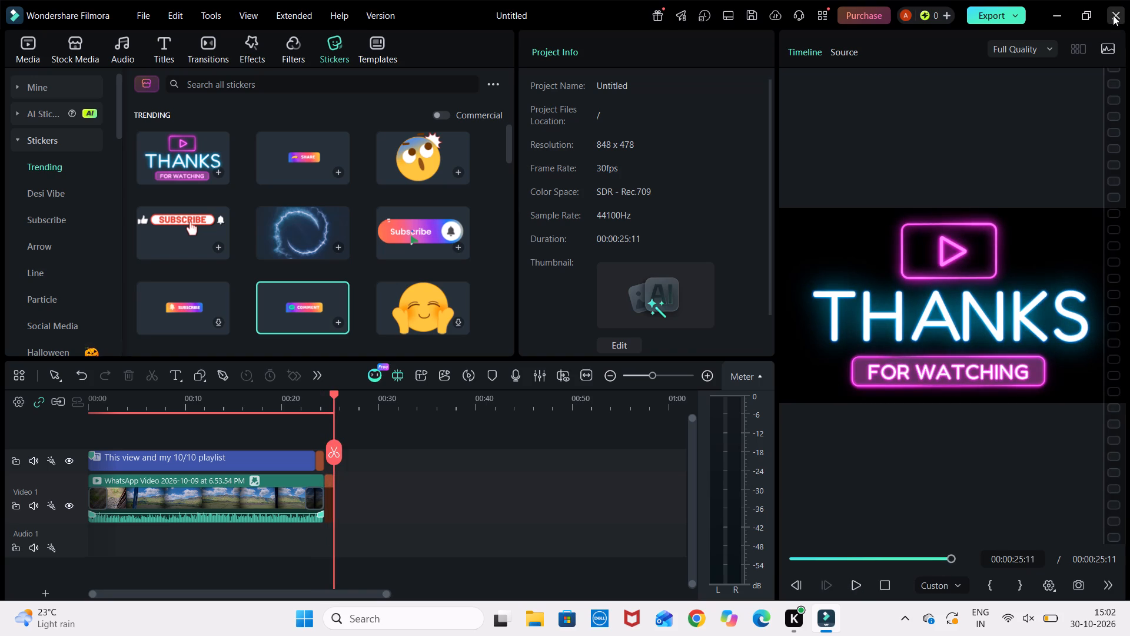
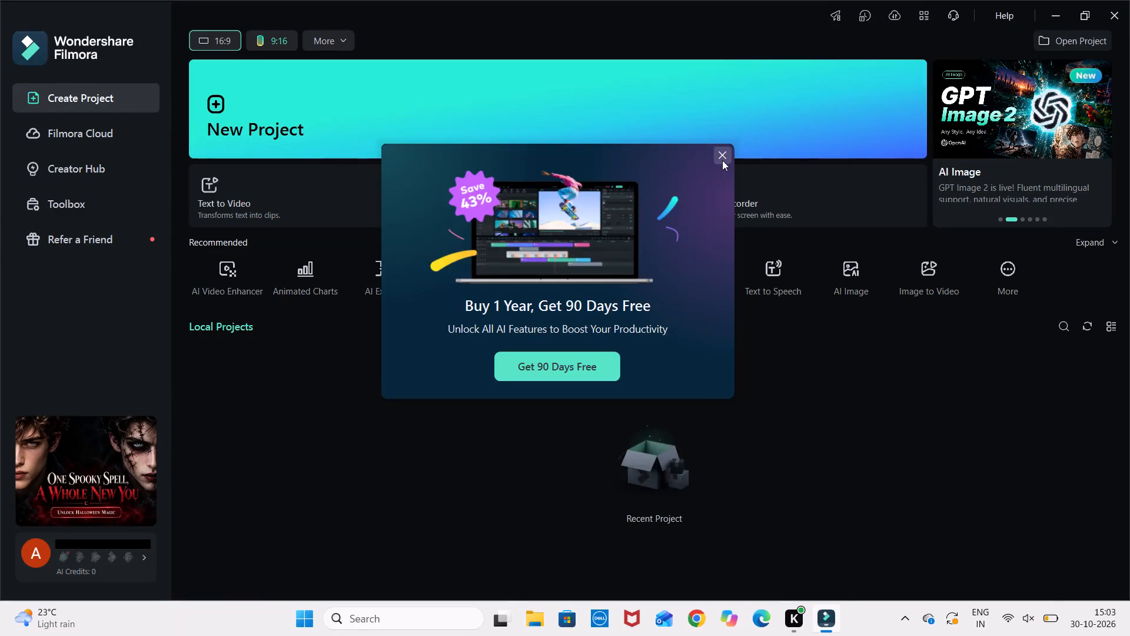
Dismiss the "Buy 1 Year, Get 90 Days Free" promotional offer on the start screen.
click(722, 160)
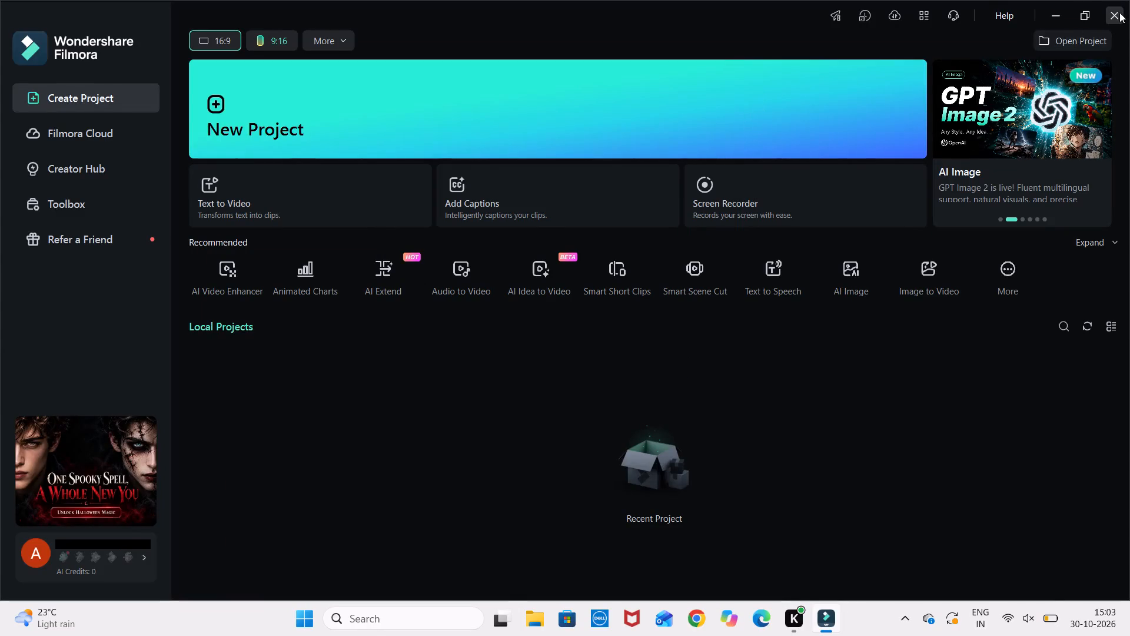